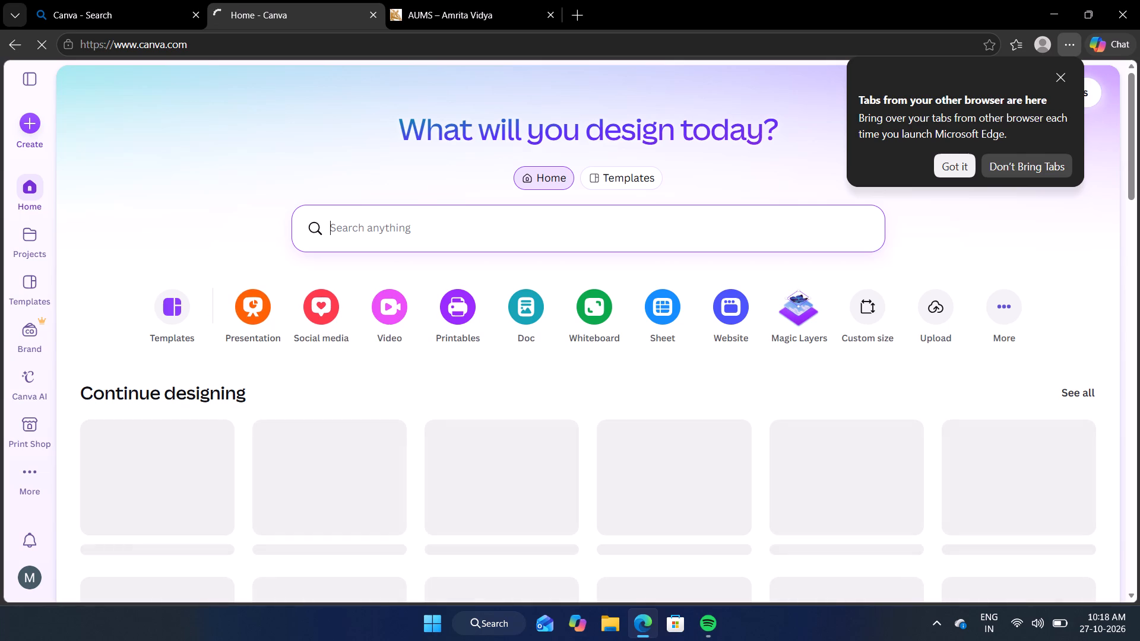
Dismiss the browser-tabs notice and open the most recently edited DSA.pdf design from the recent designs.
left_click(1060, 74)
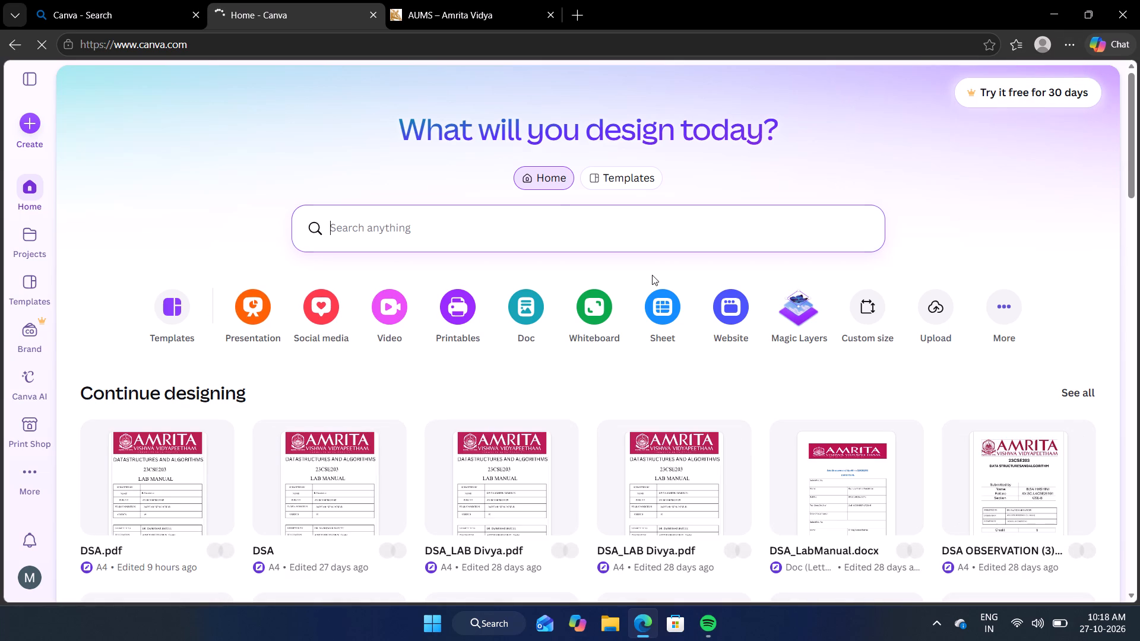
scroll(194, 518, "down", 1)
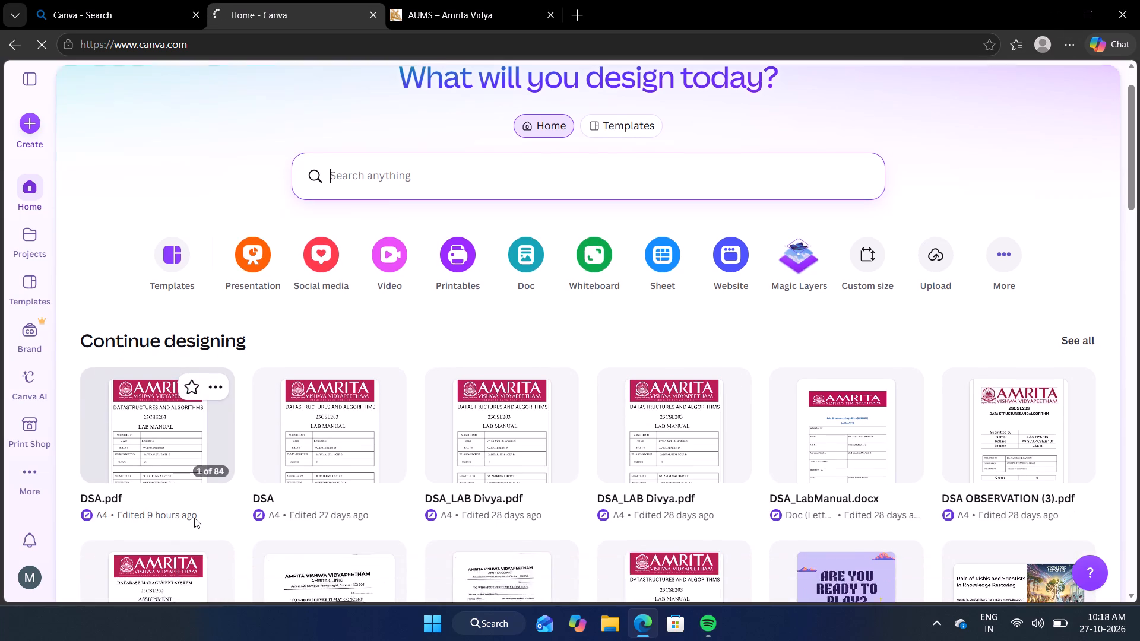
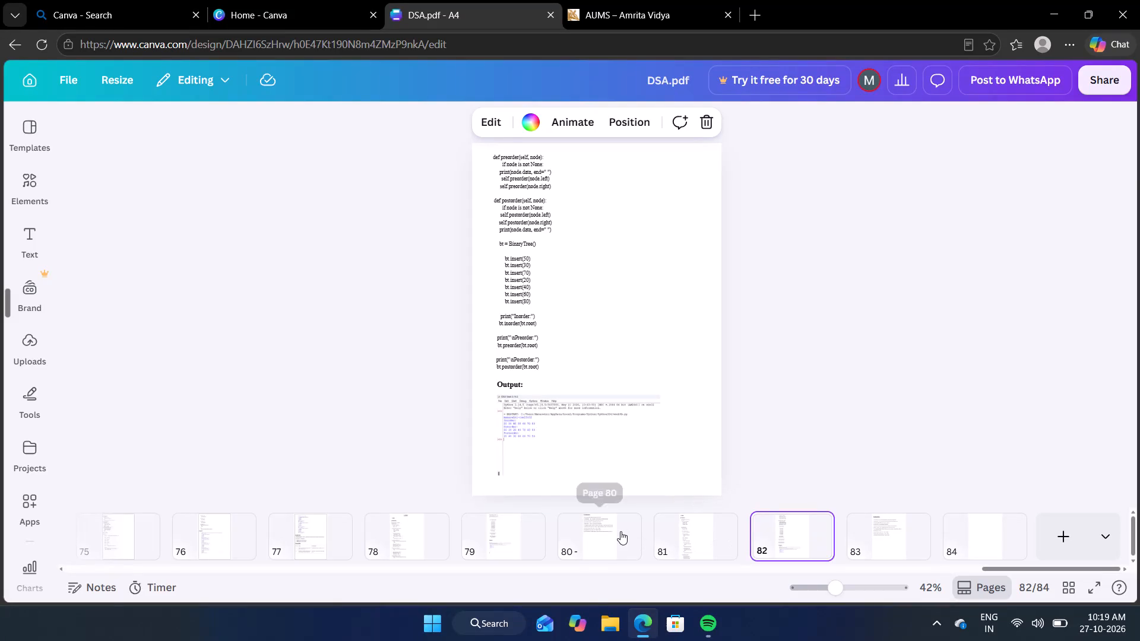
Review pages 80, 79 and 78 of the lab manual, plus the last page, 84.
left_click(620, 531)
left_click(501, 538)
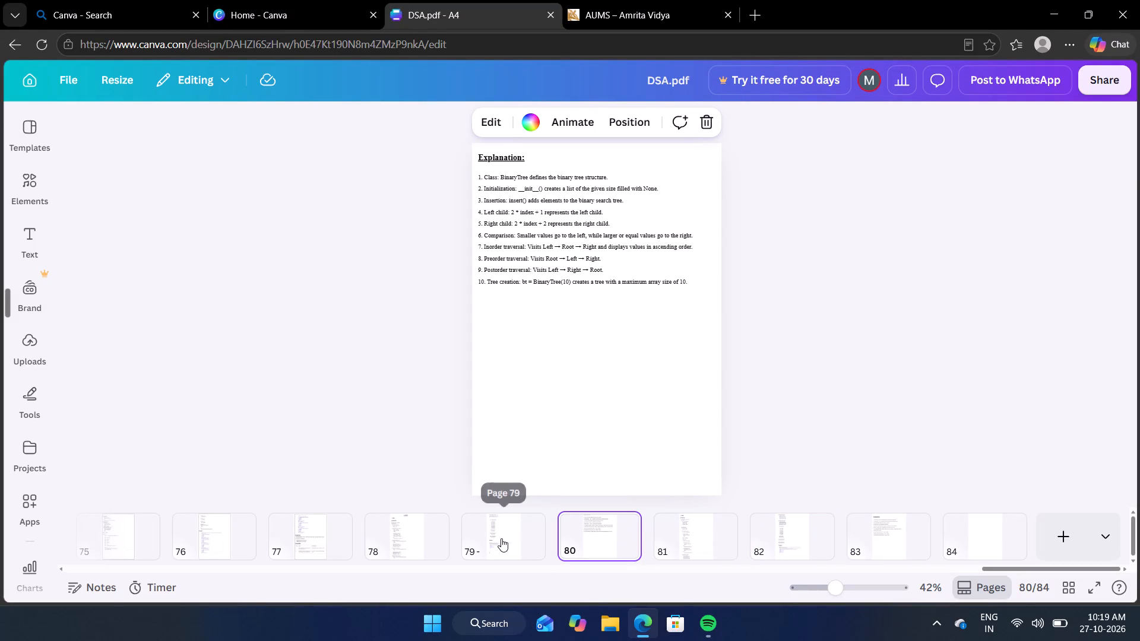
left_click(415, 536)
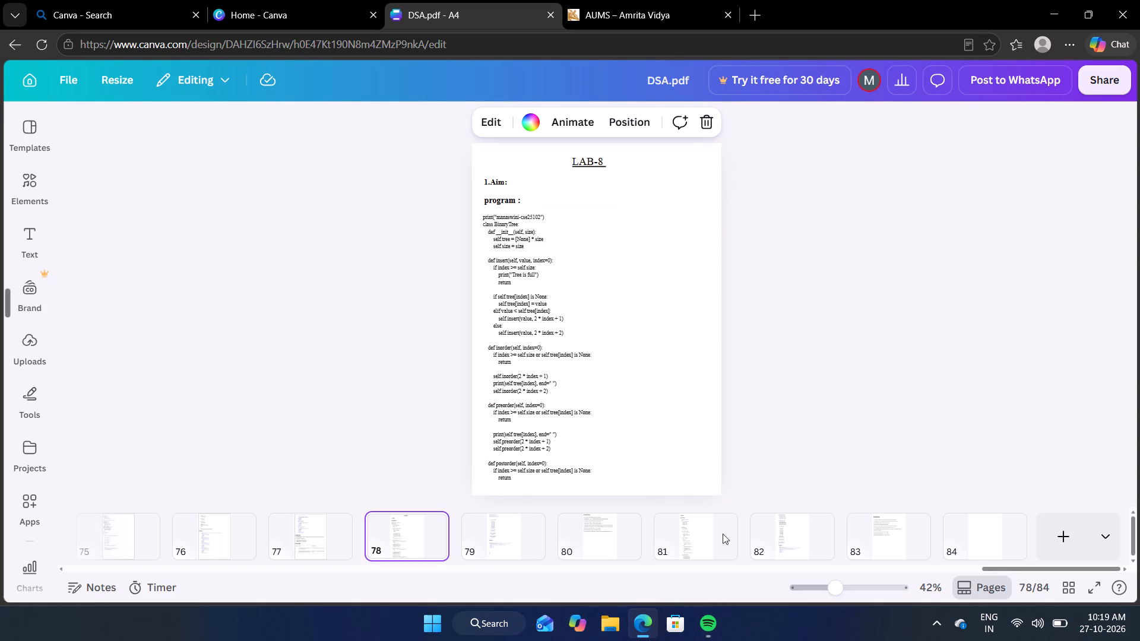
scroll(724, 544, "left", 6)
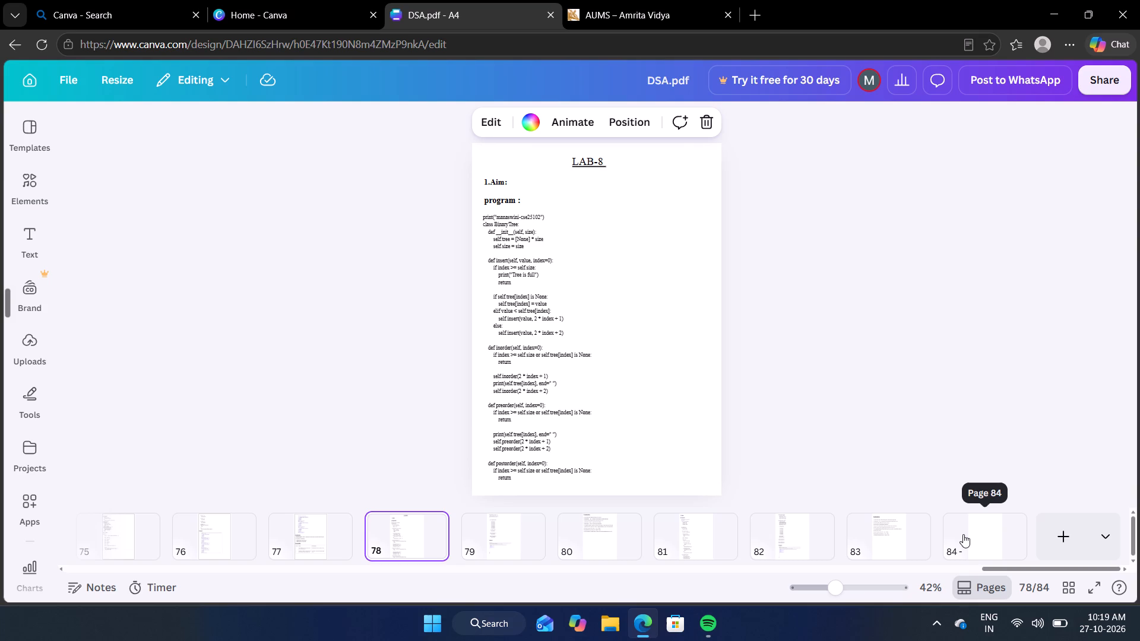
left_click(963, 534)
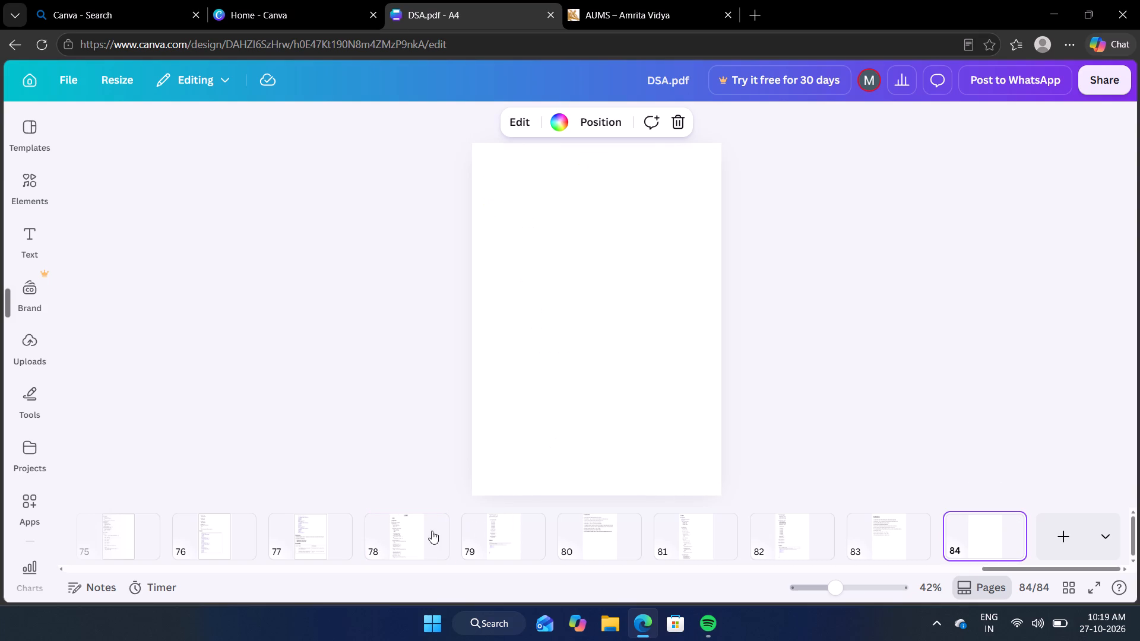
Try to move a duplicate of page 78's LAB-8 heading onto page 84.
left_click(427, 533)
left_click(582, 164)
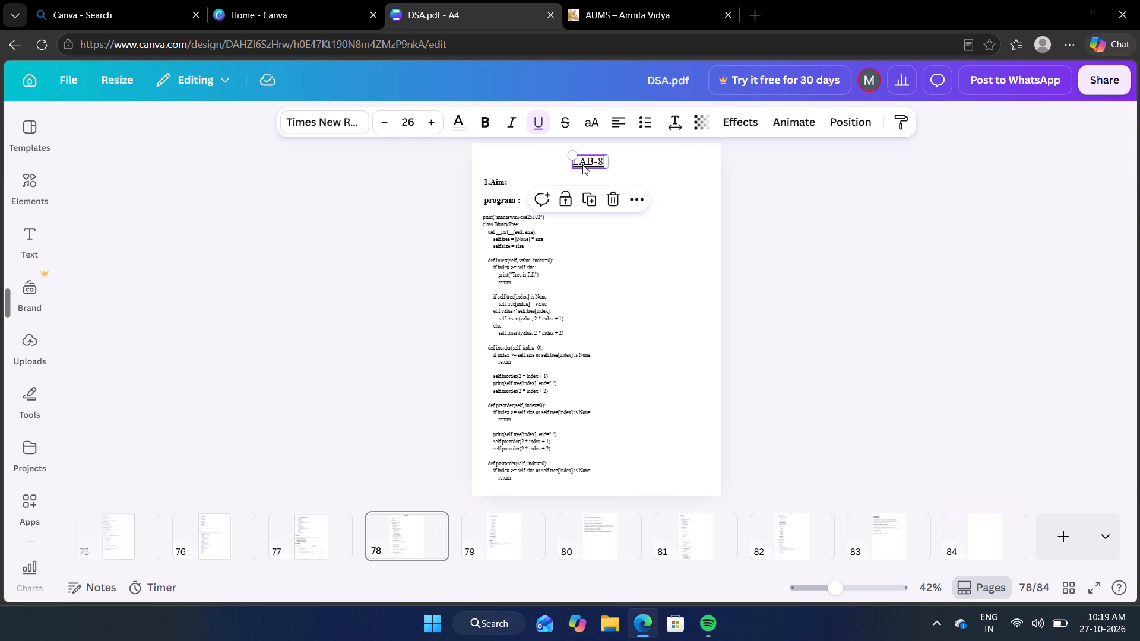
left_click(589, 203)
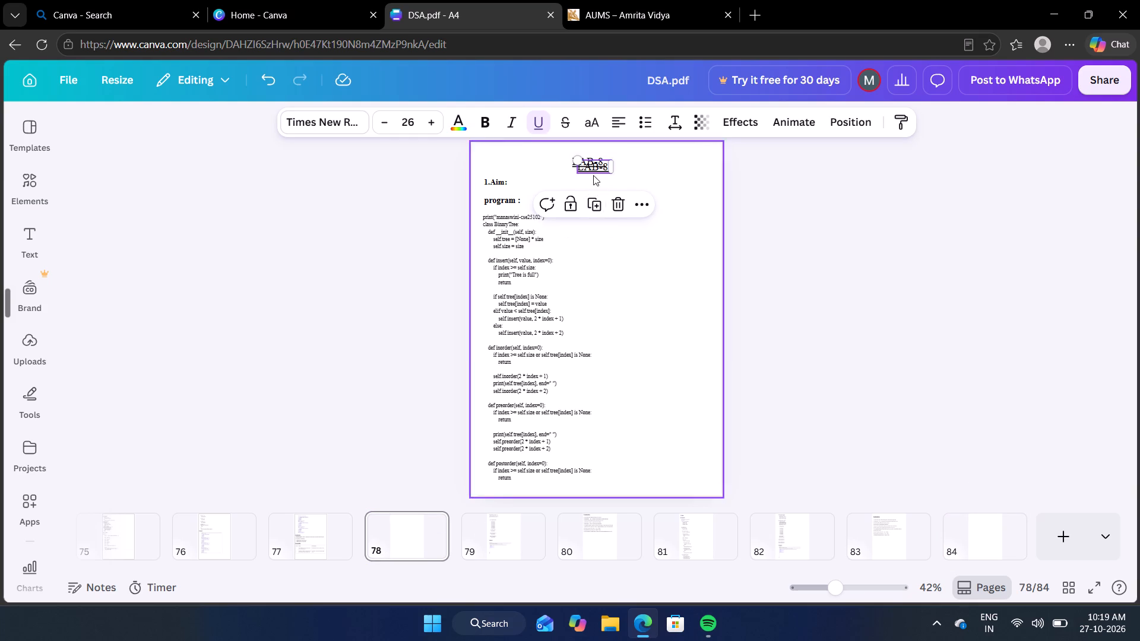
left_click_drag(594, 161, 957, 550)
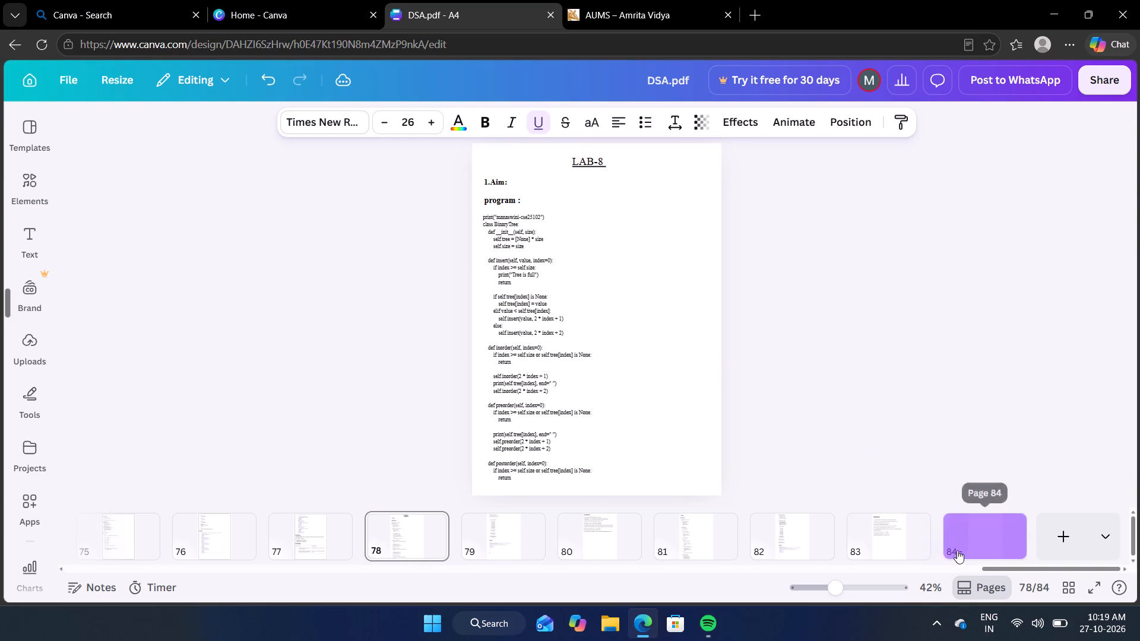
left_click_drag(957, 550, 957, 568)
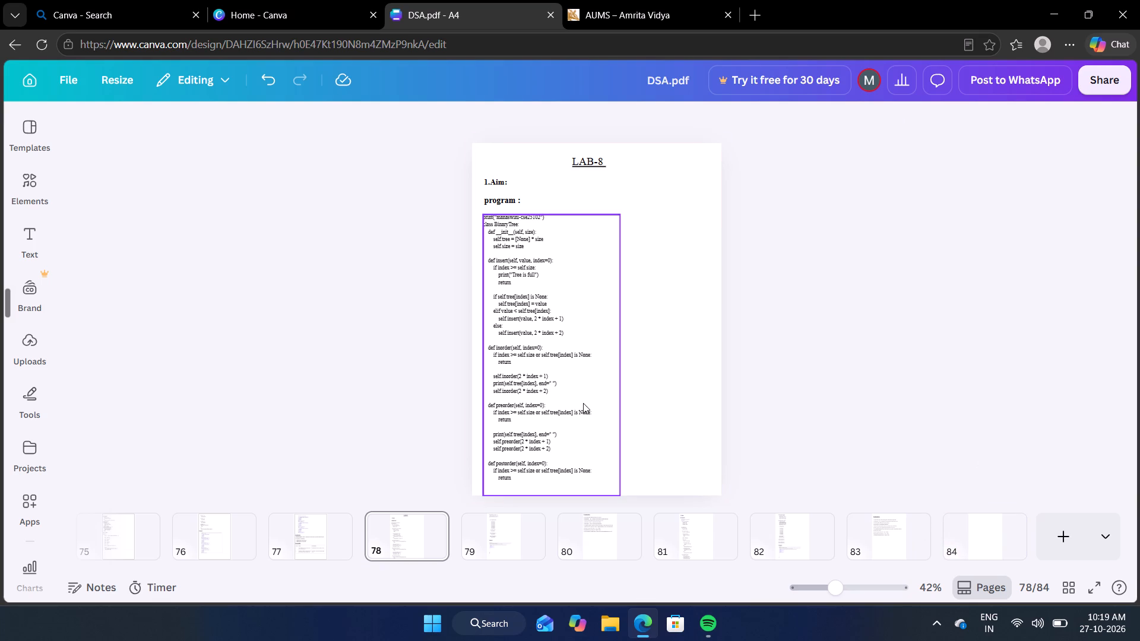
Copy the LAB-8 heading from page 78 and paste it onto the blank page 84.
left_click(586, 163)
key("ctrl+c")
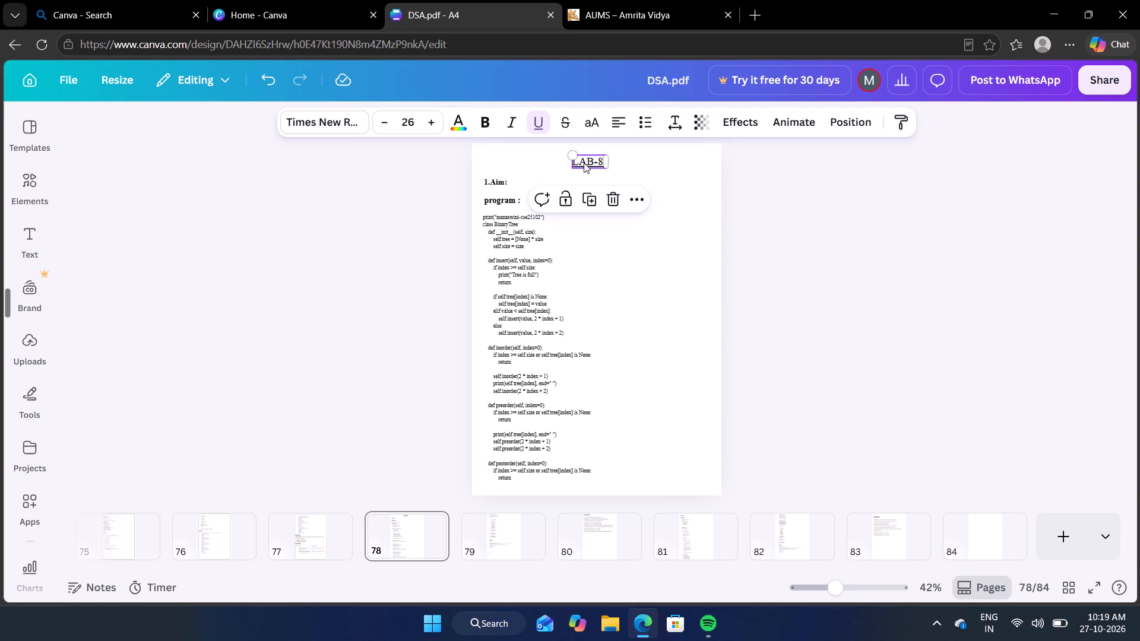
left_click(948, 510)
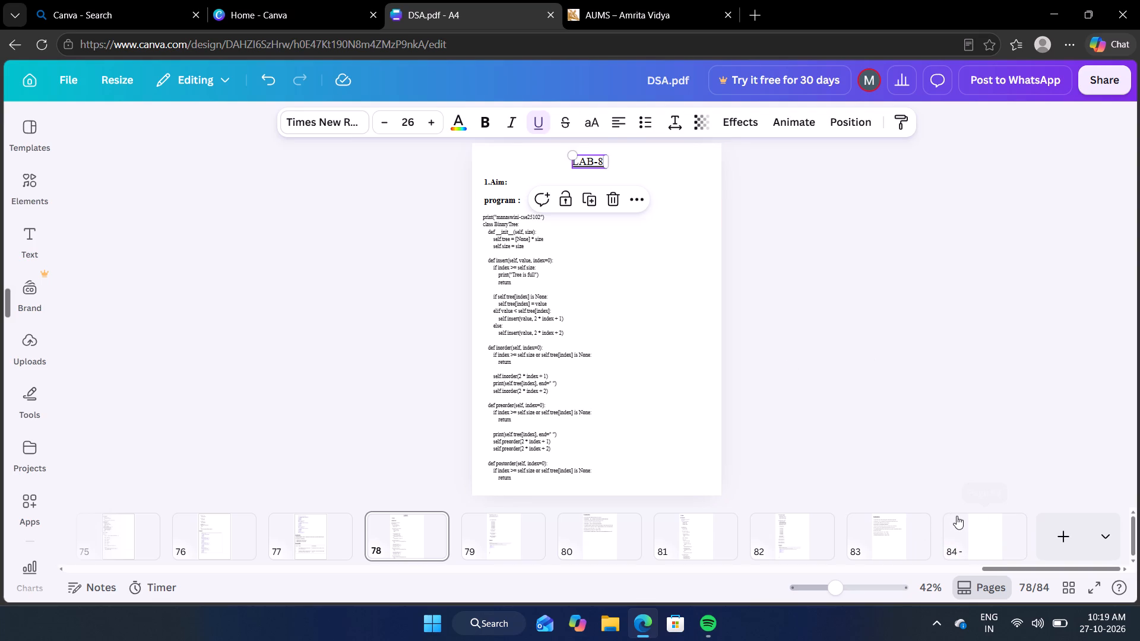
left_click(957, 516)
key("ctrl+v")
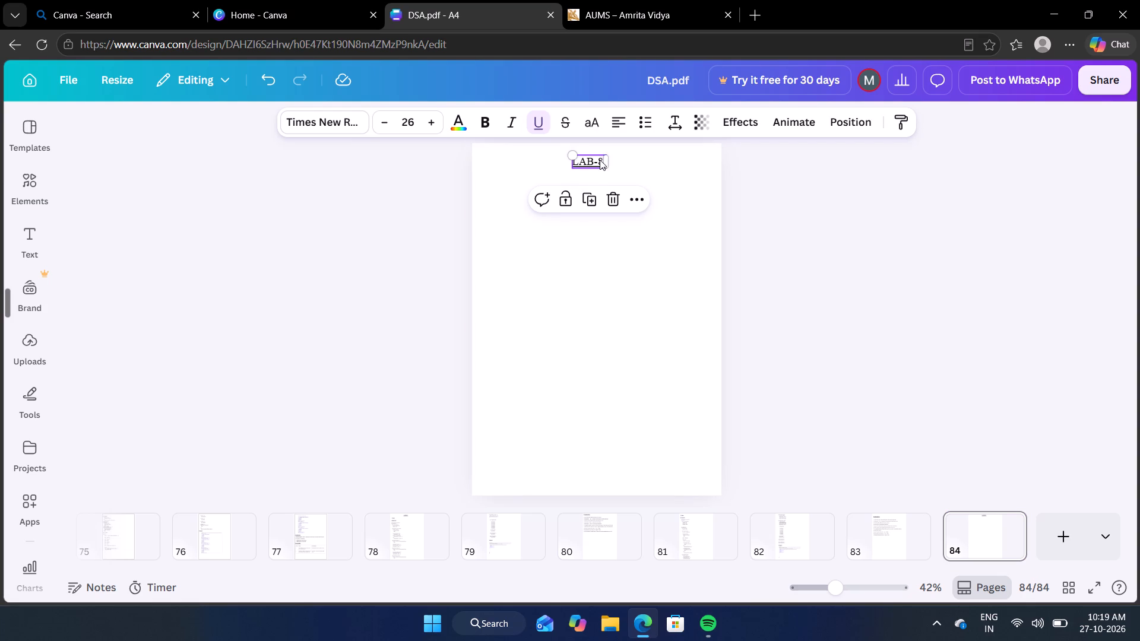
Change the pasted heading on page 84 to read LAB-9.
left_click(600, 160)
left_click(602, 161)
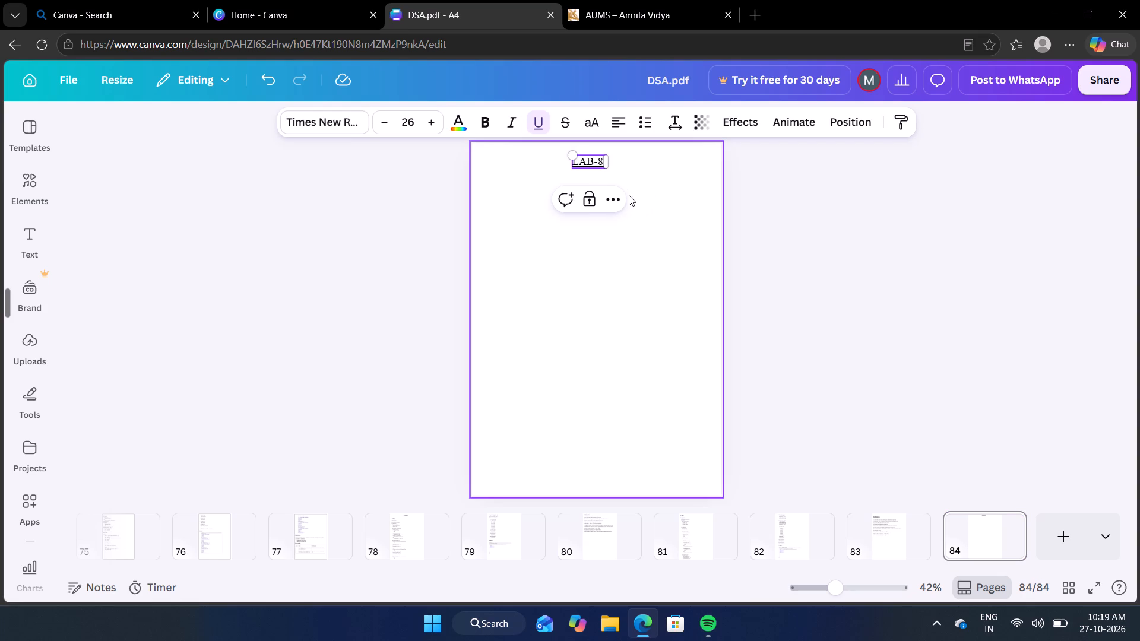
key("BackSpace")
key("9")
left_click(657, 353)
Copy the "1.Aim:" label from page 78 to page 84 and shift it slightly up beneath the LAB-9 heading.
left_click(704, 521)
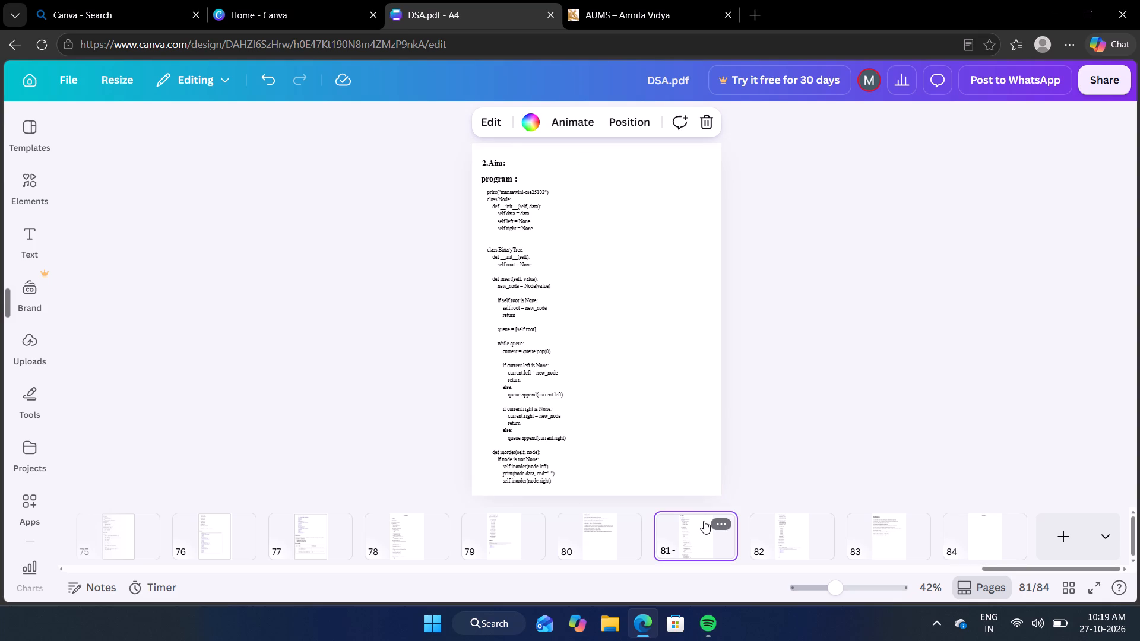
left_click(433, 526)
left_click(505, 182)
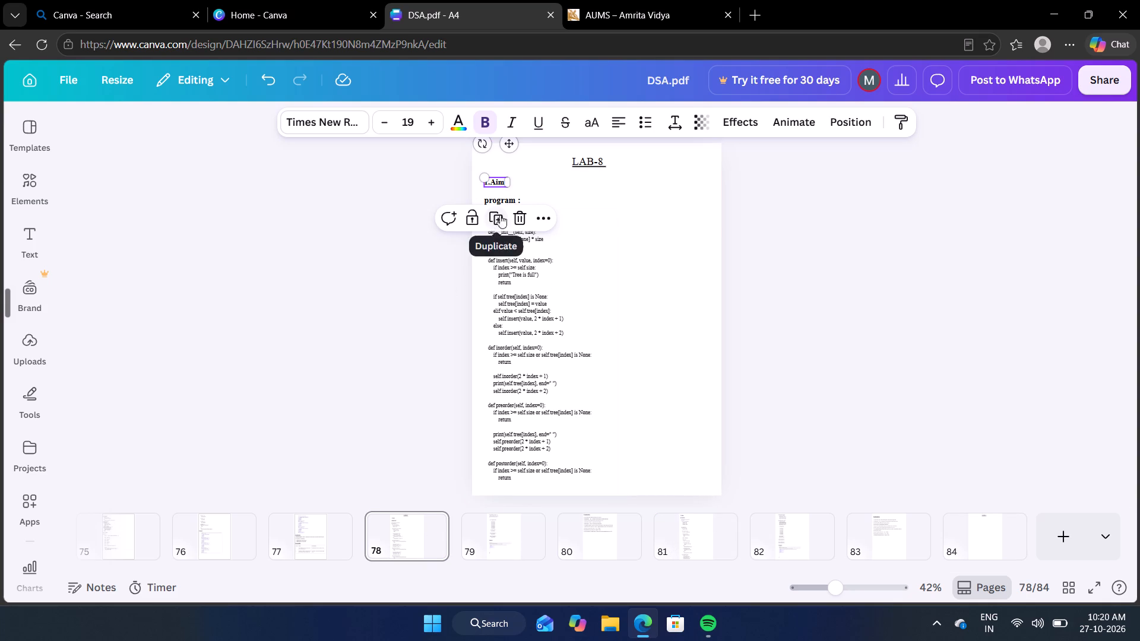
left_click(543, 221)
left_click(595, 255)
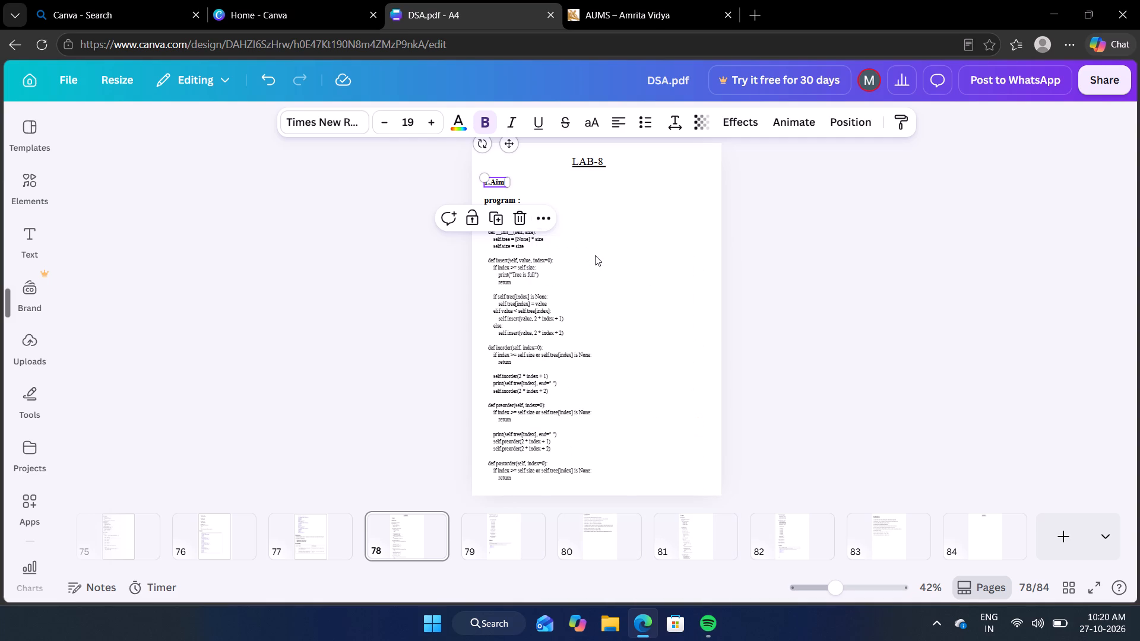
left_click(978, 532)
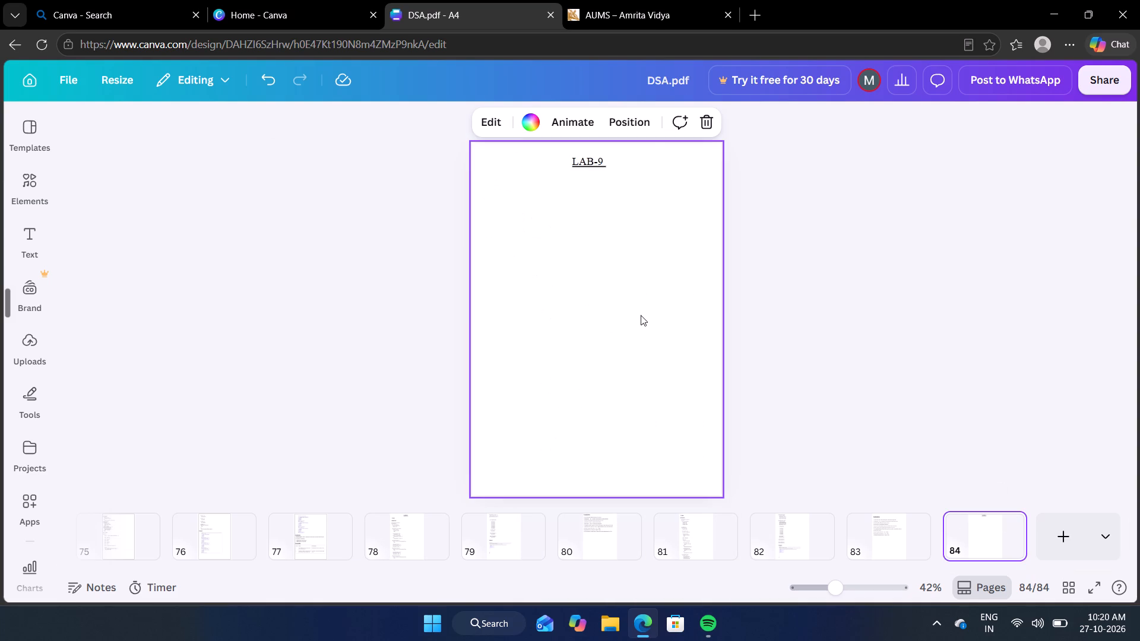
key("ctrl+v")
left_click(627, 307)
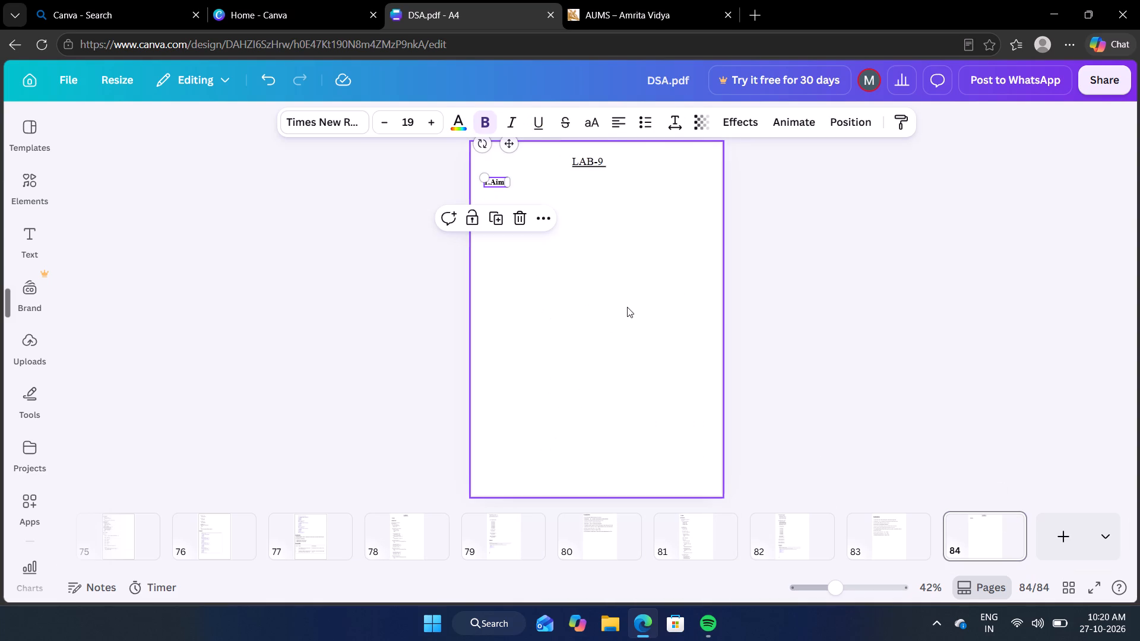
left_click(500, 182)
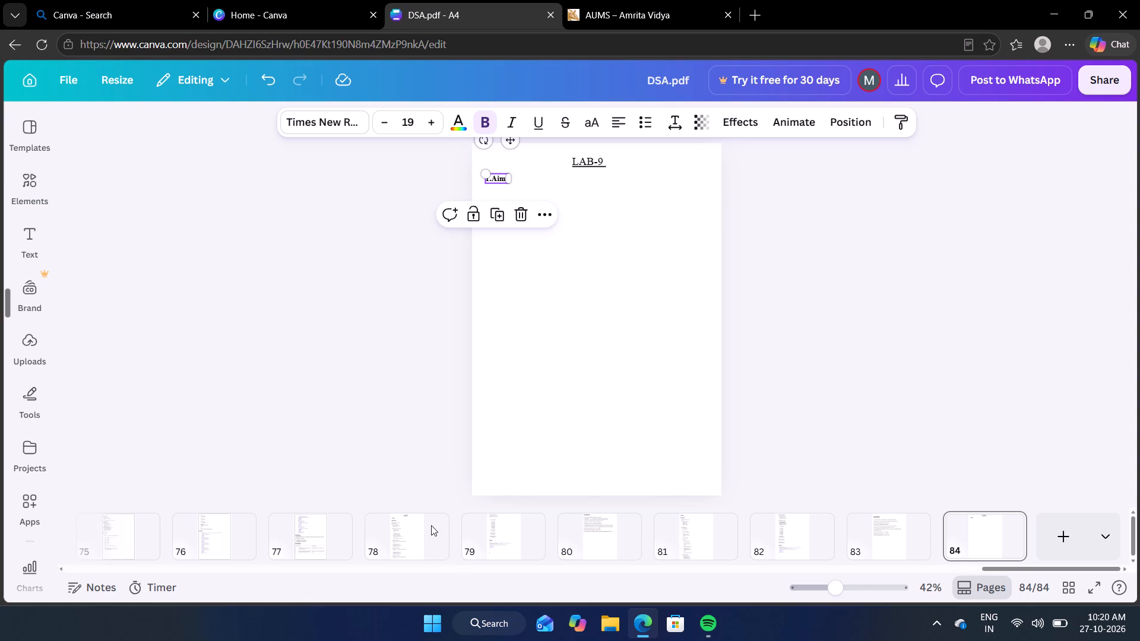
Copy the "program :" label from page 78 to page 84 and place it just below the "1.Aim:" label.
left_click(417, 541)
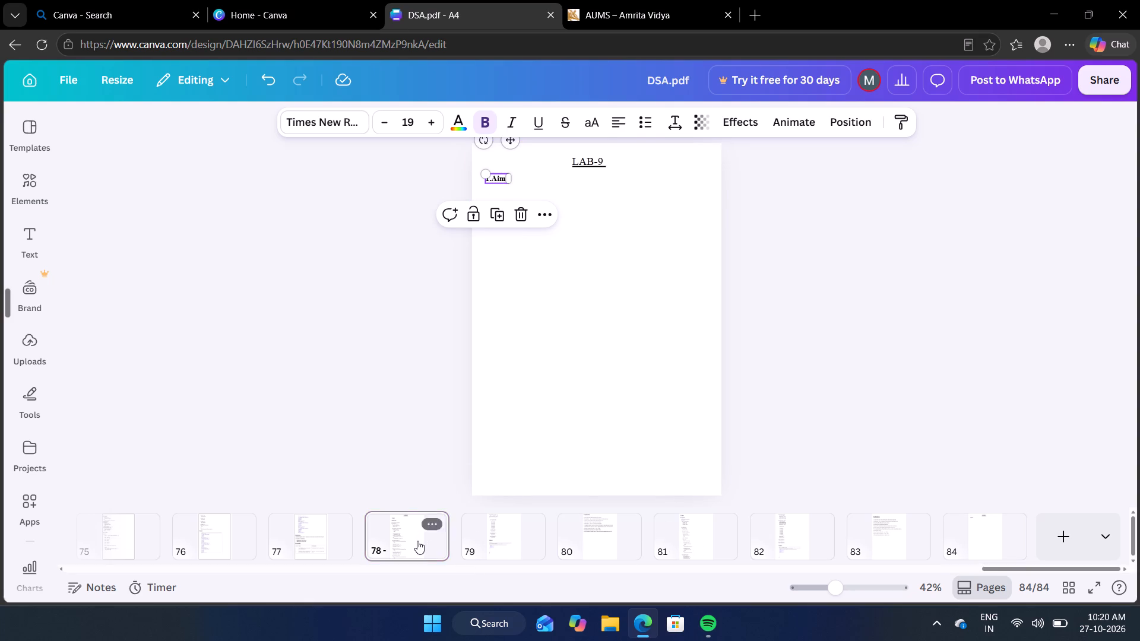
left_click(509, 194)
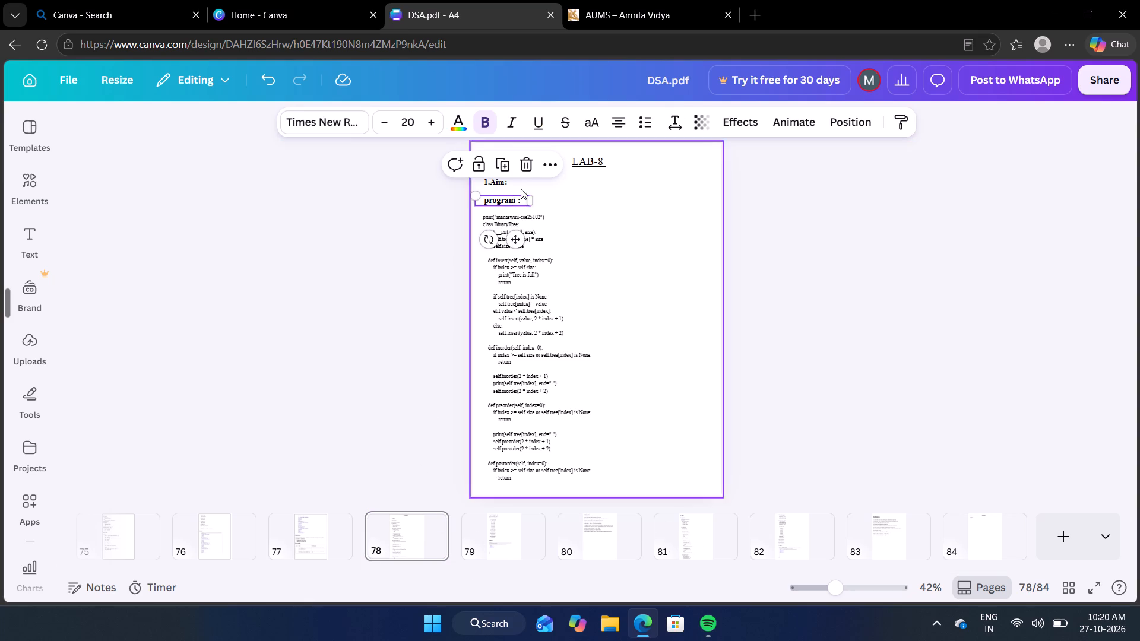
left_click(552, 165)
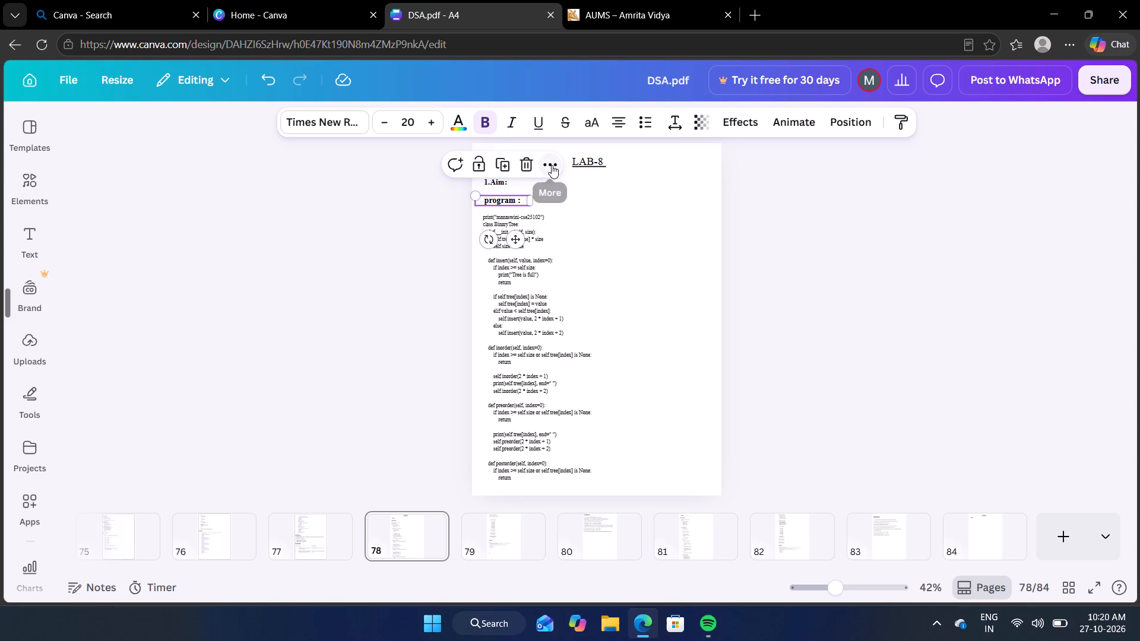
left_click(636, 195)
left_click(964, 525)
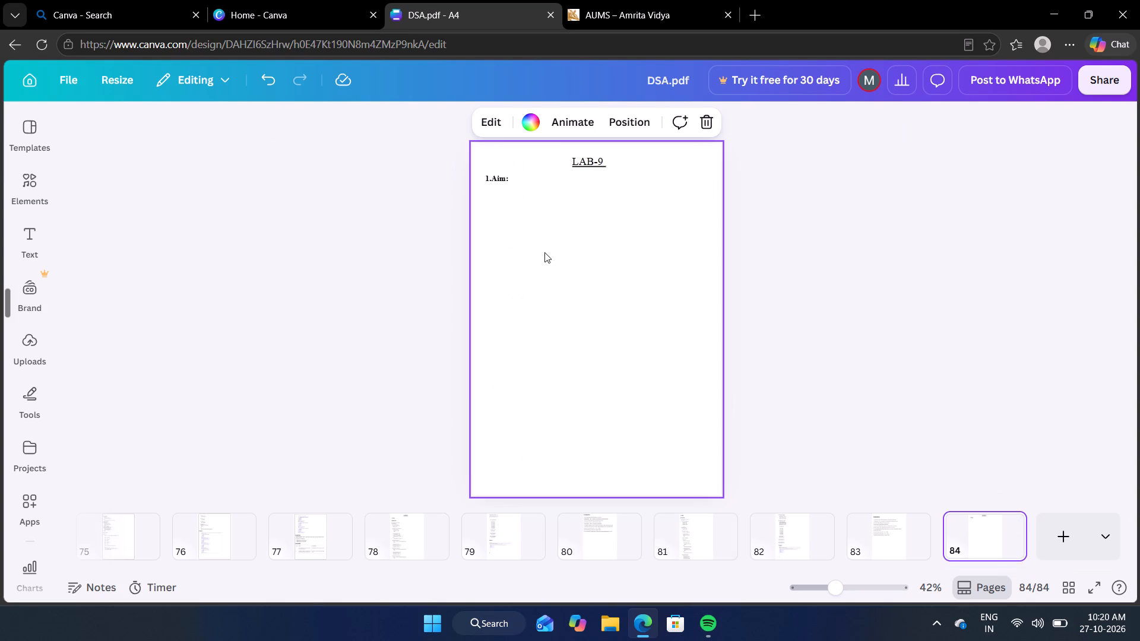
key("ctrl+v")
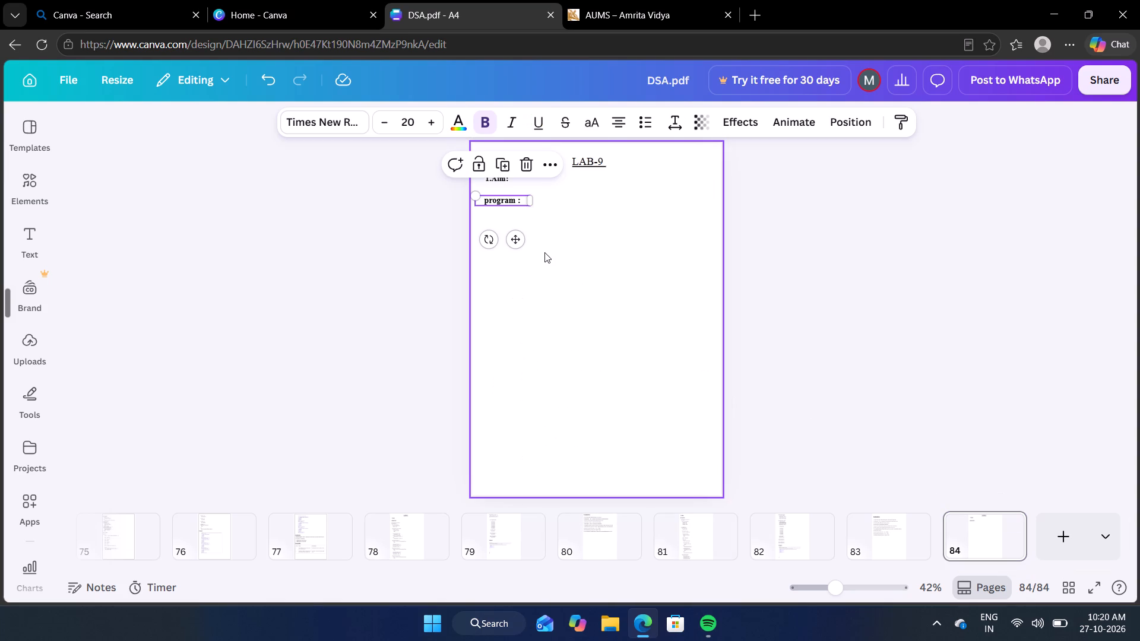
left_click(560, 226)
left_click(490, 201)
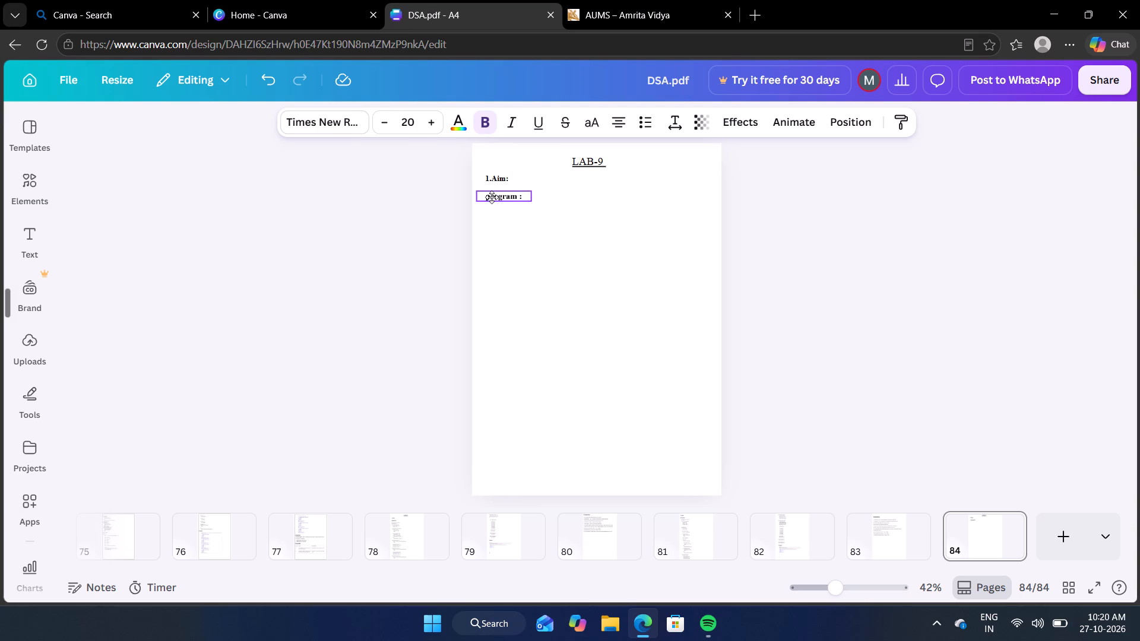
left_click(574, 275)
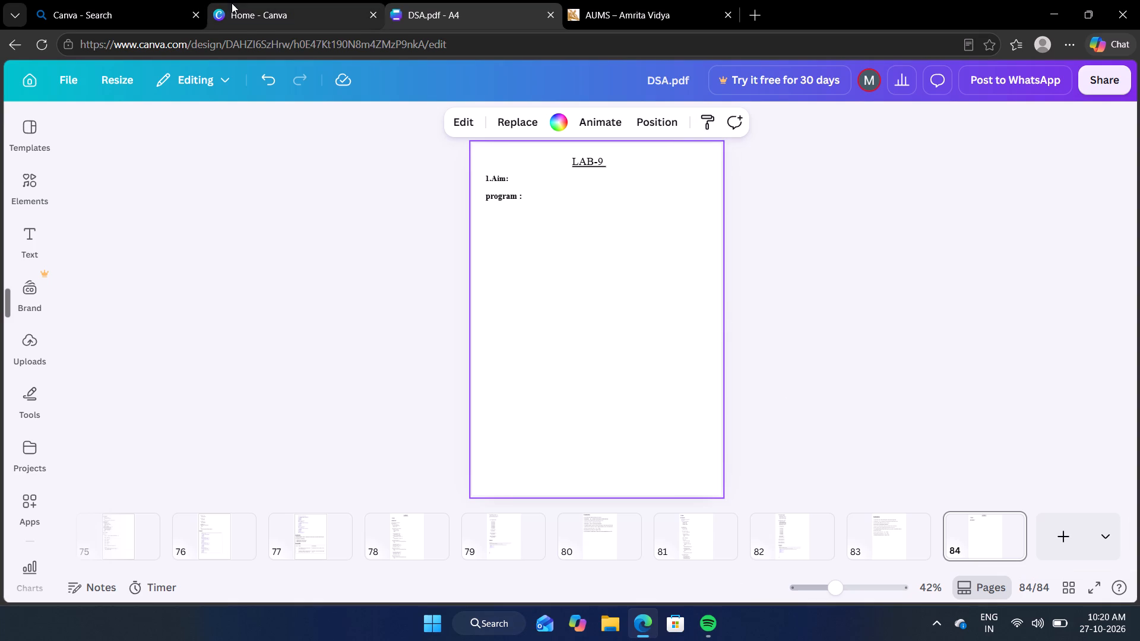
Close the AUMS – Amrita Vidya page, minimize the Edge window and open Google Chrome.
left_click(726, 14)
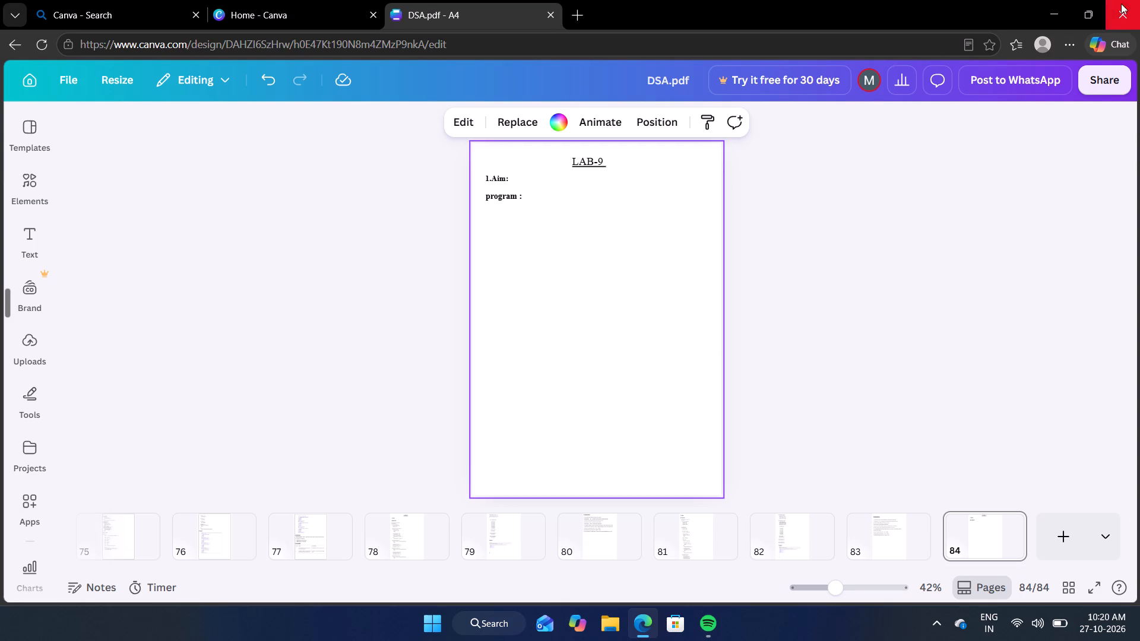
left_click(1047, 9)
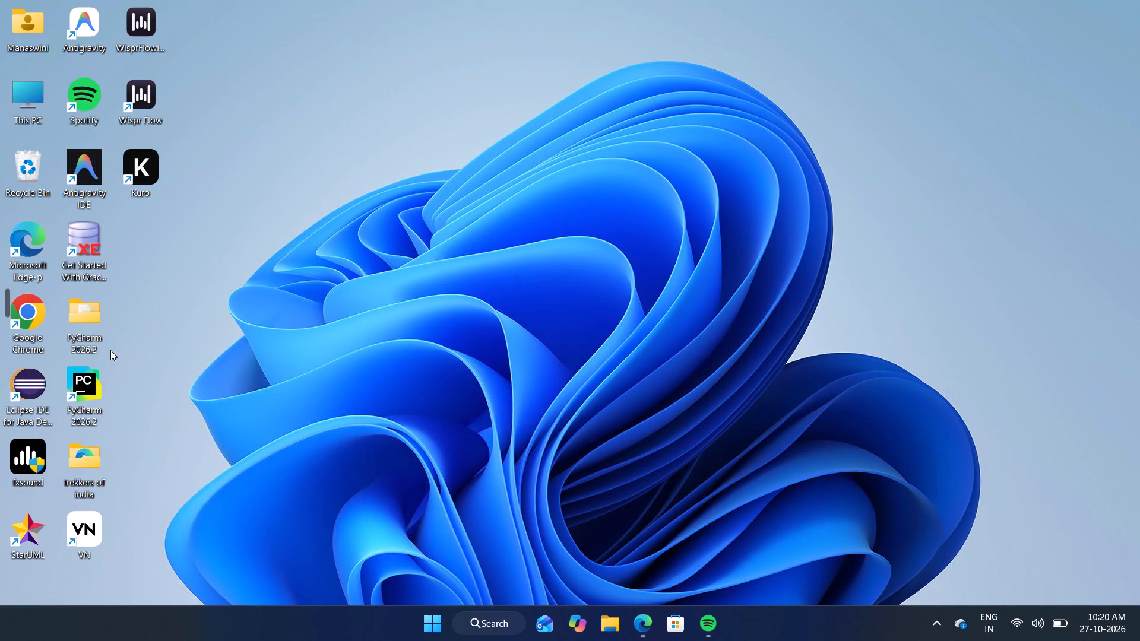
double_click(24, 331)
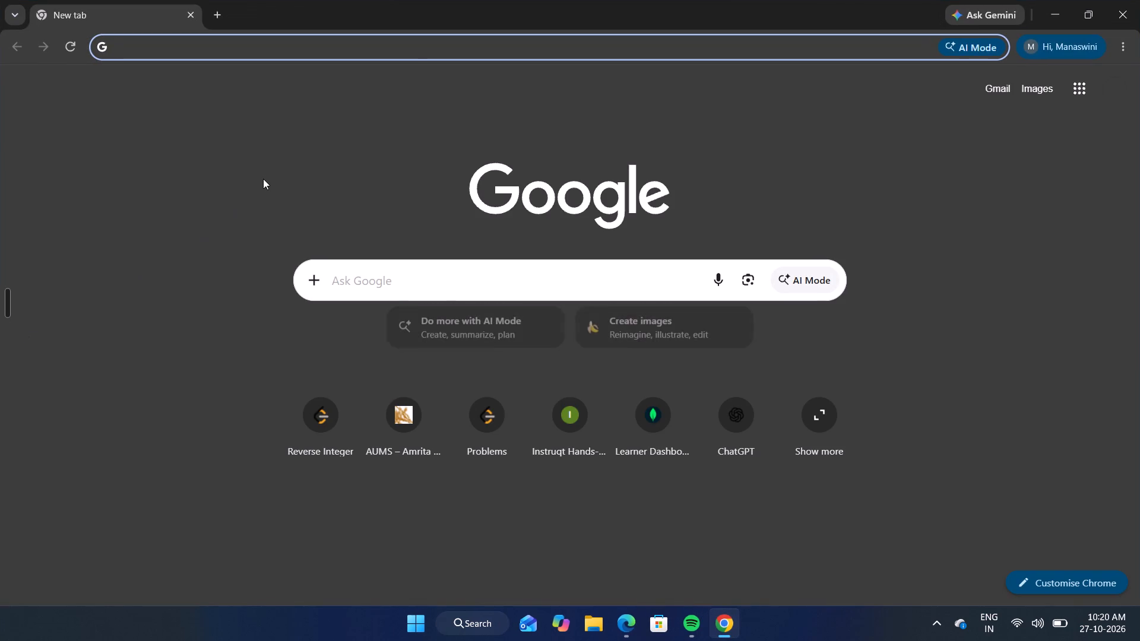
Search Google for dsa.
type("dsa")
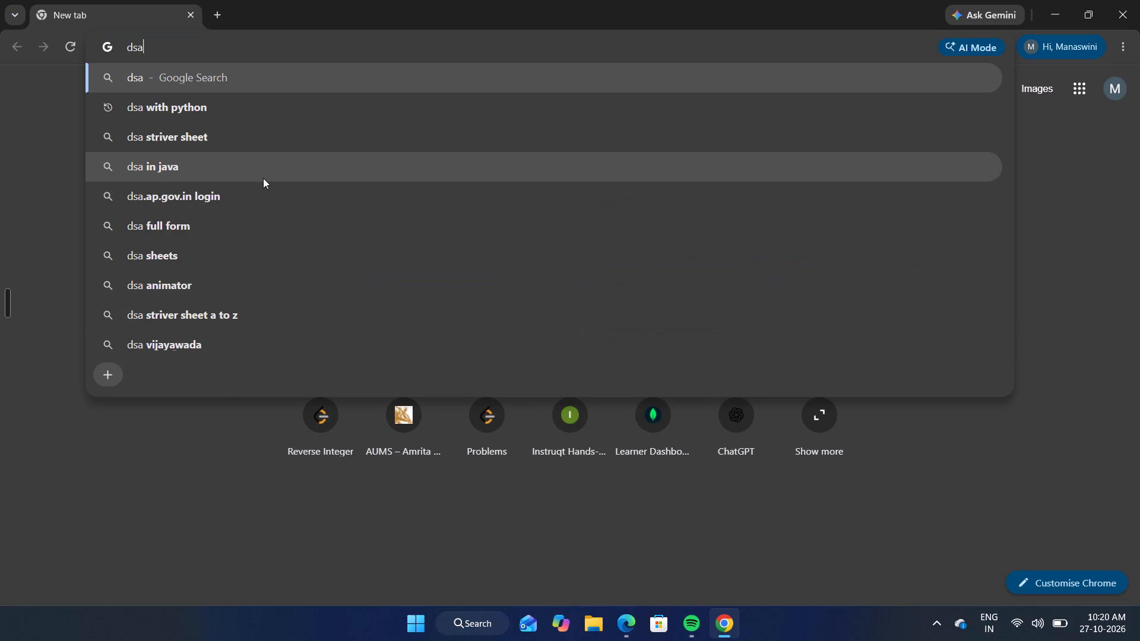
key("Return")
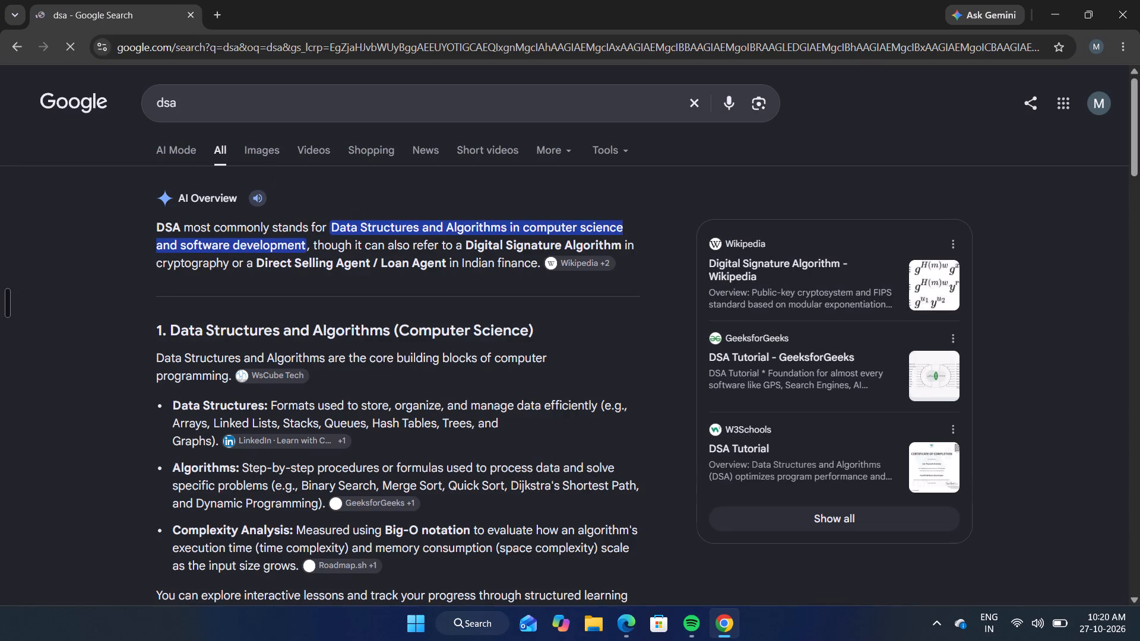
Replace the query in the Google search with git and run the search.
key("BackSpace")
key("BackSpace")
key("BackSpace")
key("BackSpace")
key("BackSpace")
key("BackSpace")
key("BackSpace")
key("BackSpace")
key("BackSpace")
key("BackSpace")
key("BackSpace")
key("BackSpace")
key("BackSpace")
key("BackSpace")
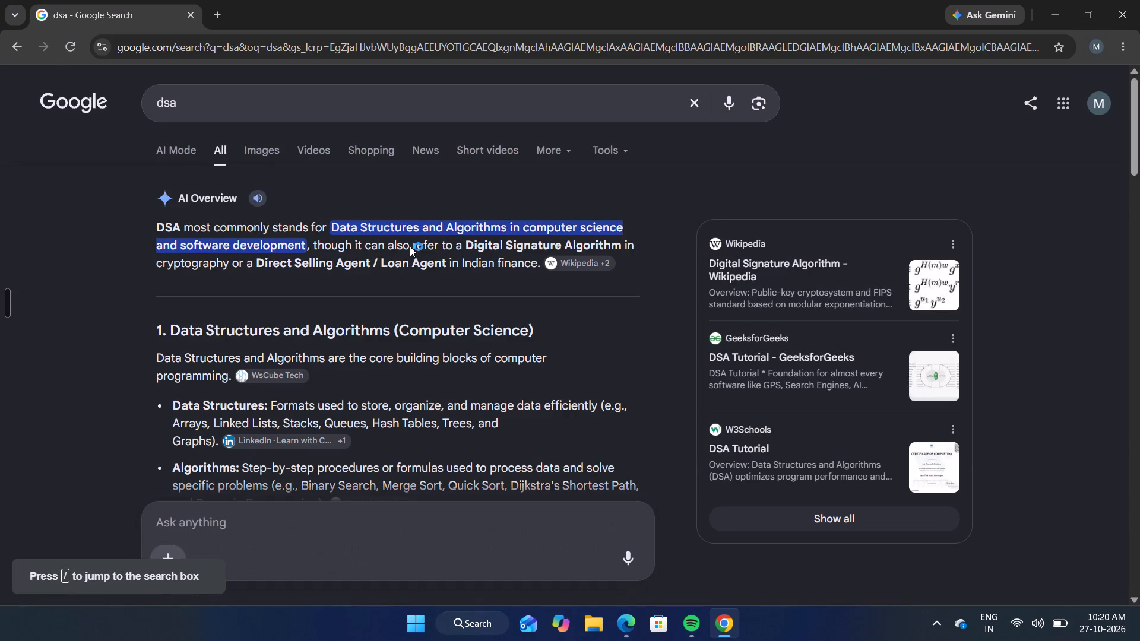
left_click_drag(363, 128, 373, 95)
left_click(373, 95)
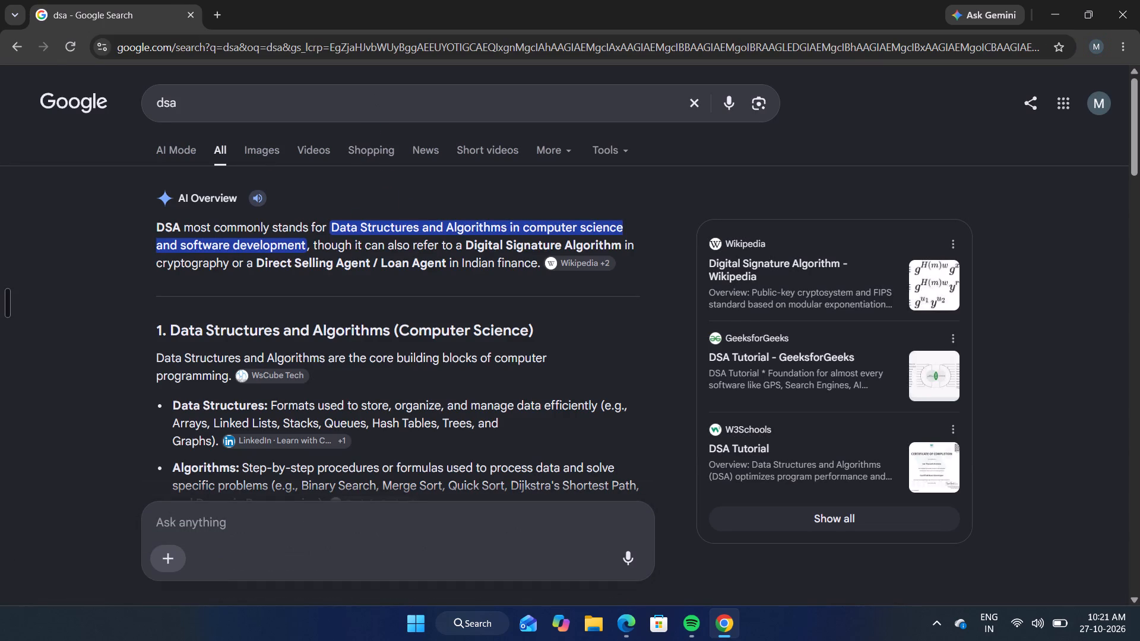
key("BackSpace")
key("BackSpace")
key("BackSpace")
key("BackSpace")
key("BackSpace")
key("BackSpace")
key("BackSpace")
key("BackSpace")
key("BackSpace")
key("BackSpace")
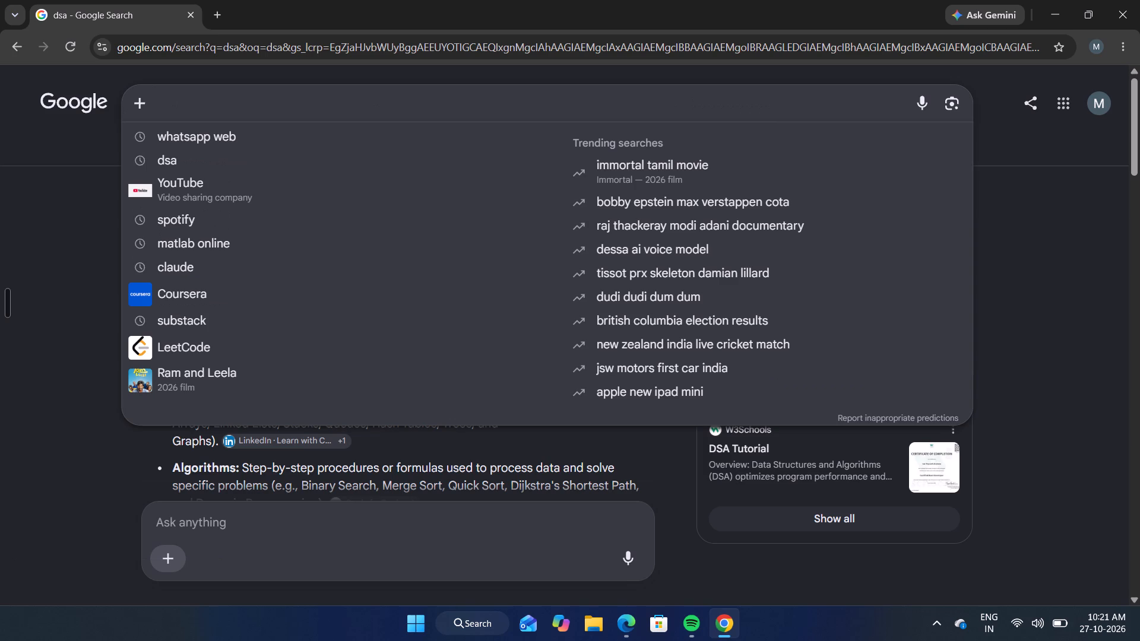
type("git")
key("Return")
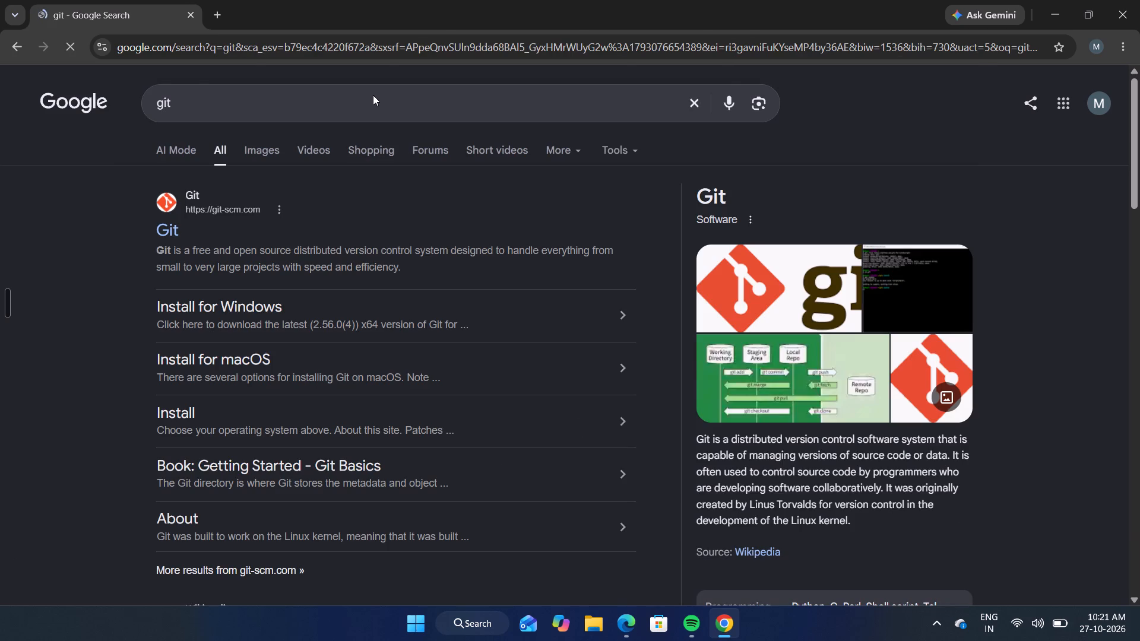
Find the GitHub site among the git search results.
scroll(245, 242, "down", 4)
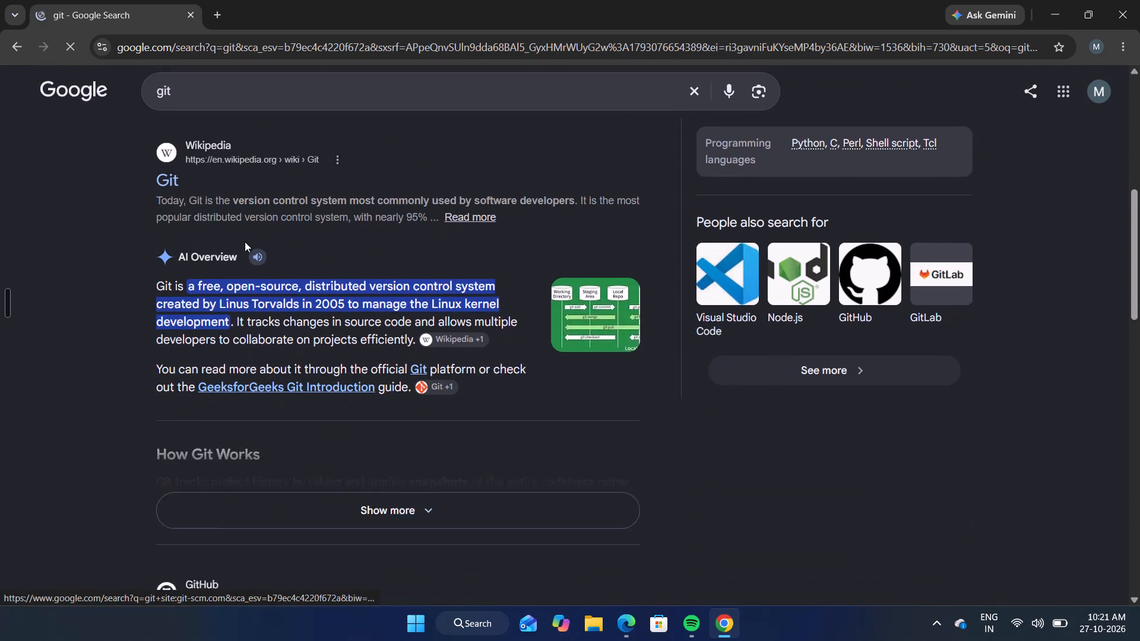
scroll(245, 242, "down", 1)
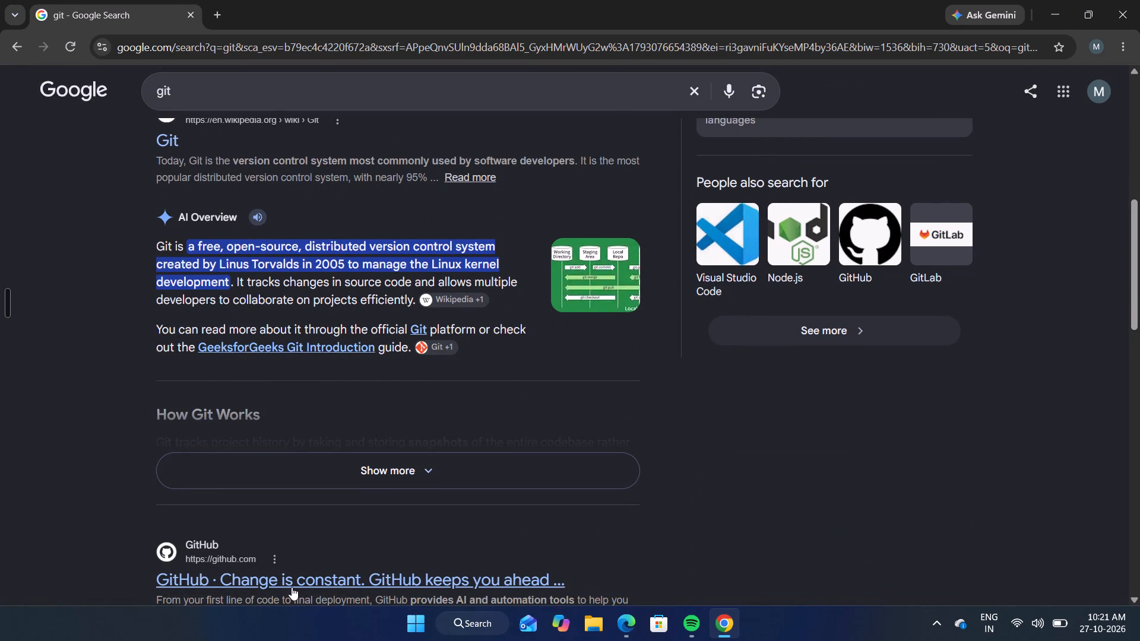
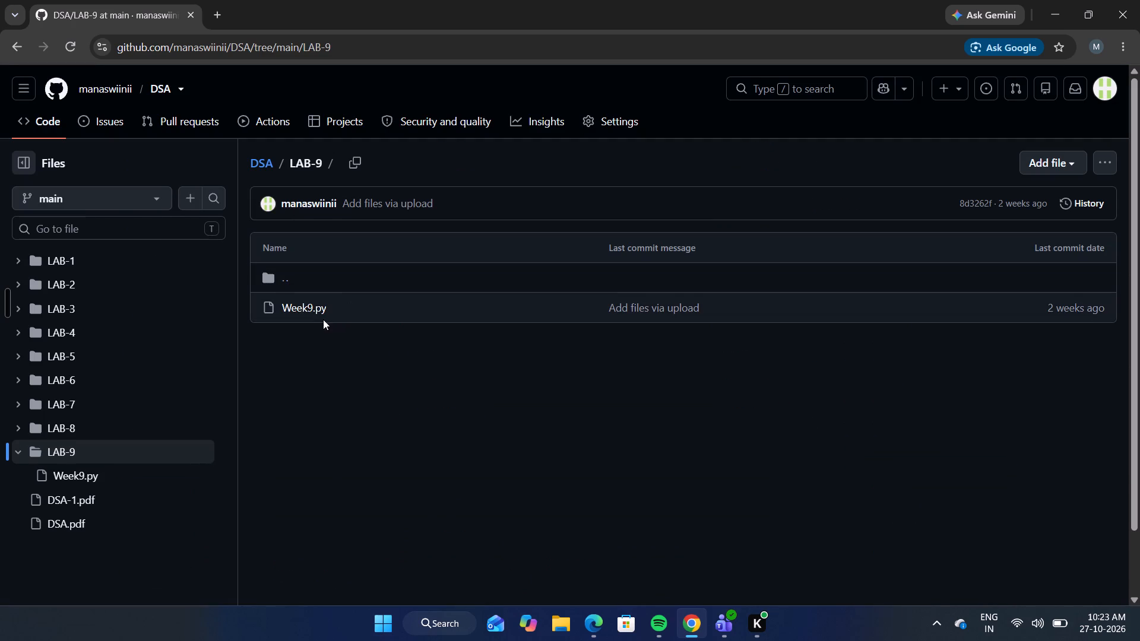
Open Week9.py in the repository's LAB-9 folder and copy all of its code, lines 1 to 221.
left_click(299, 302)
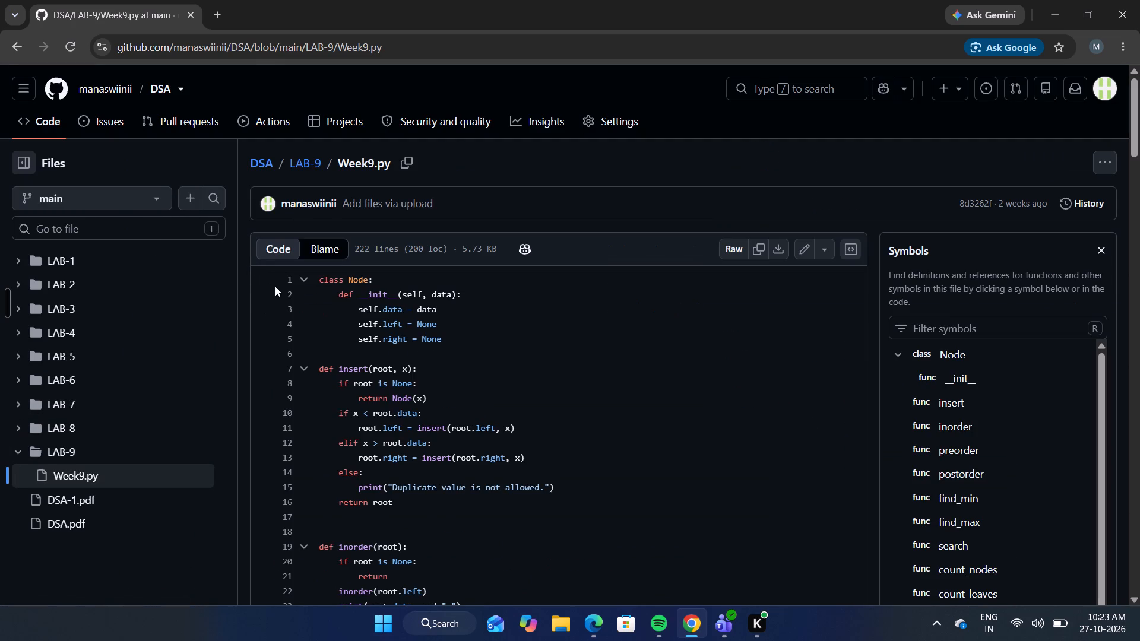
left_click(310, 274)
left_click(312, 275)
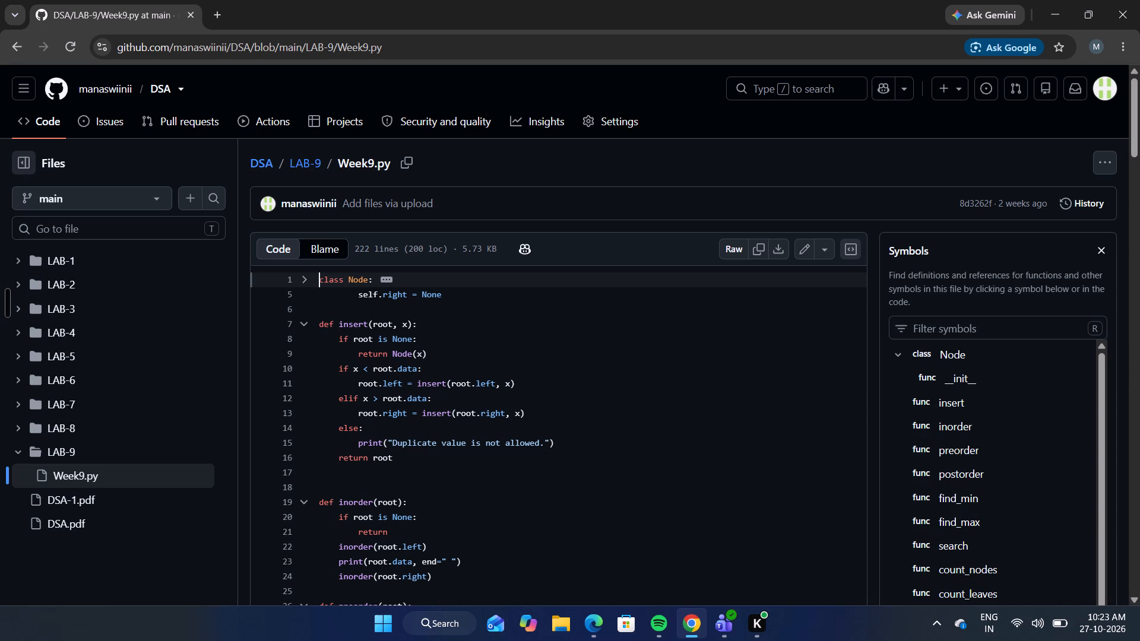
left_click(300, 280)
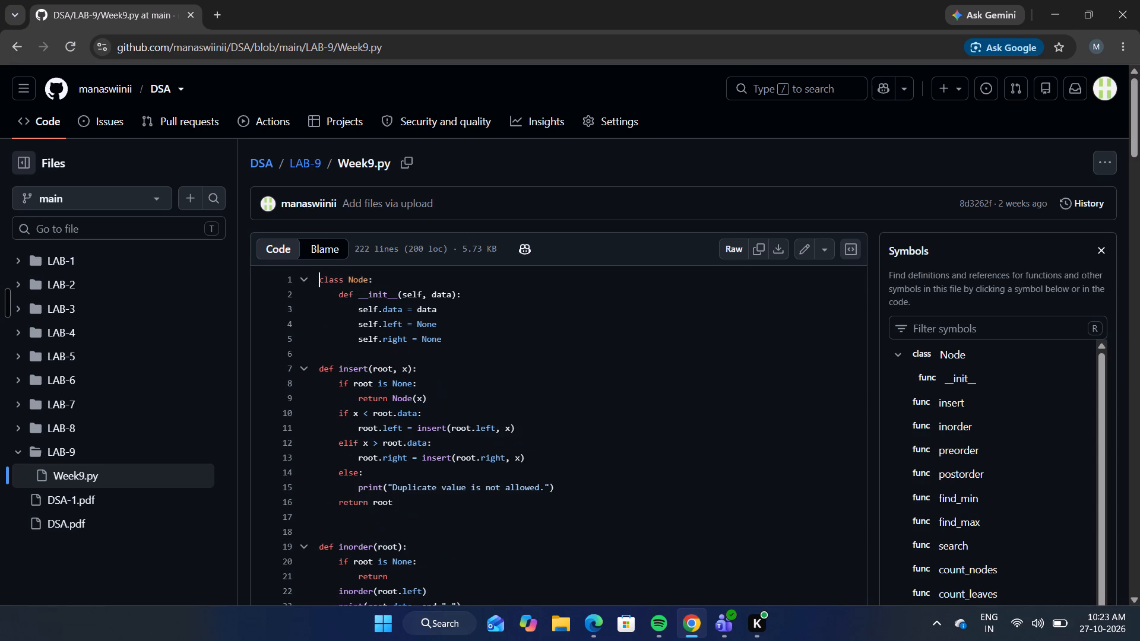
left_click_drag(318, 277, 372, 427)
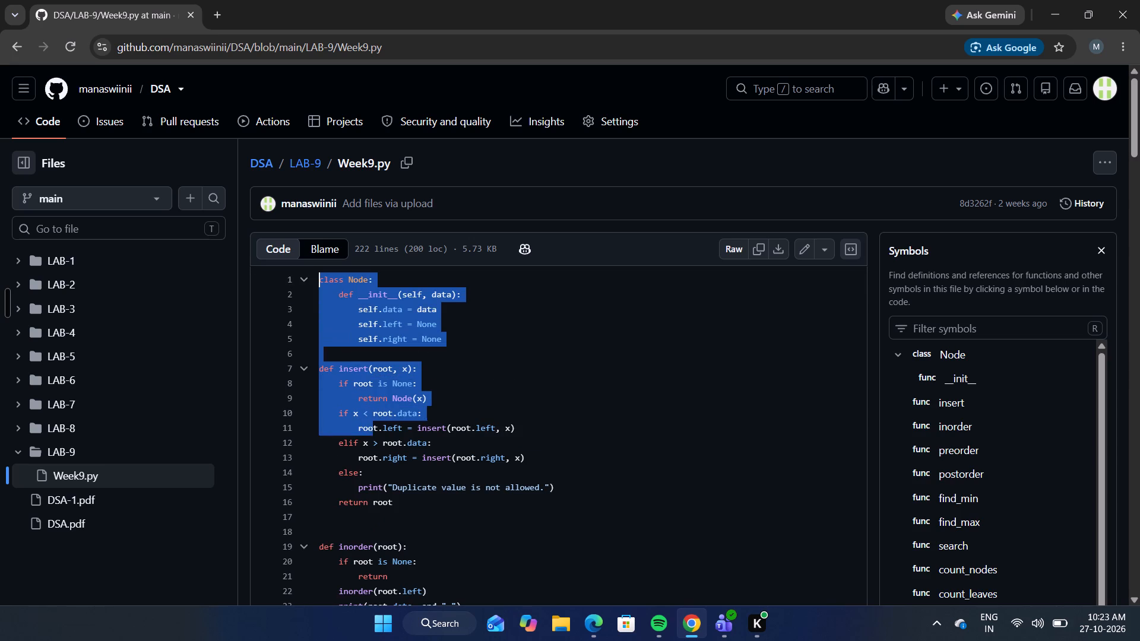
left_click_drag(372, 427, 374, 625)
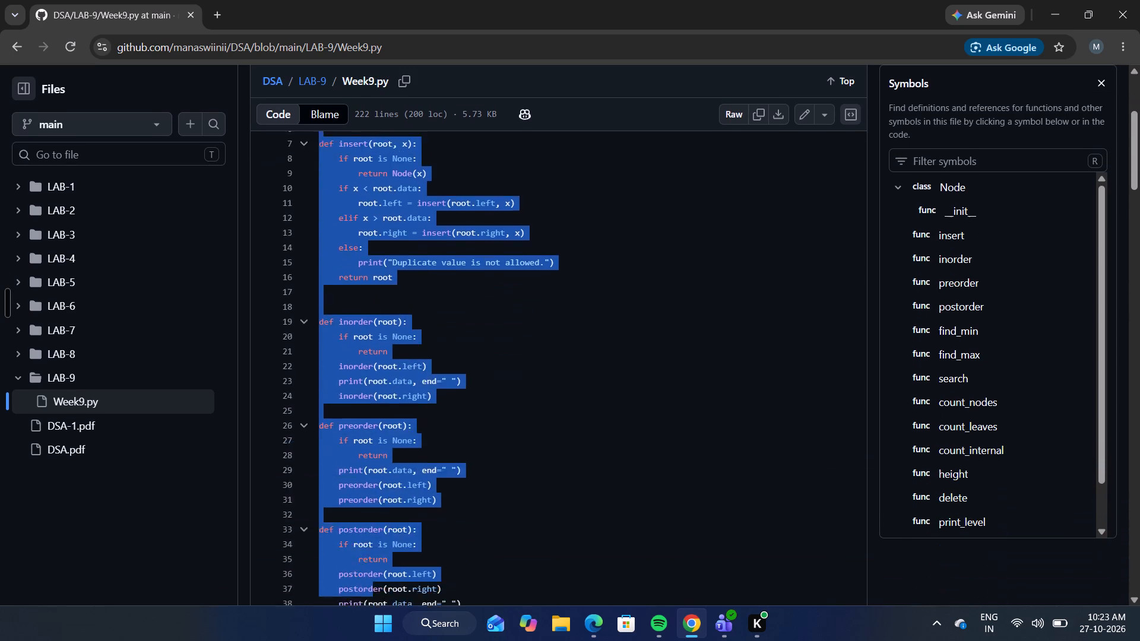
left_click_drag(374, 625, 463, 634)
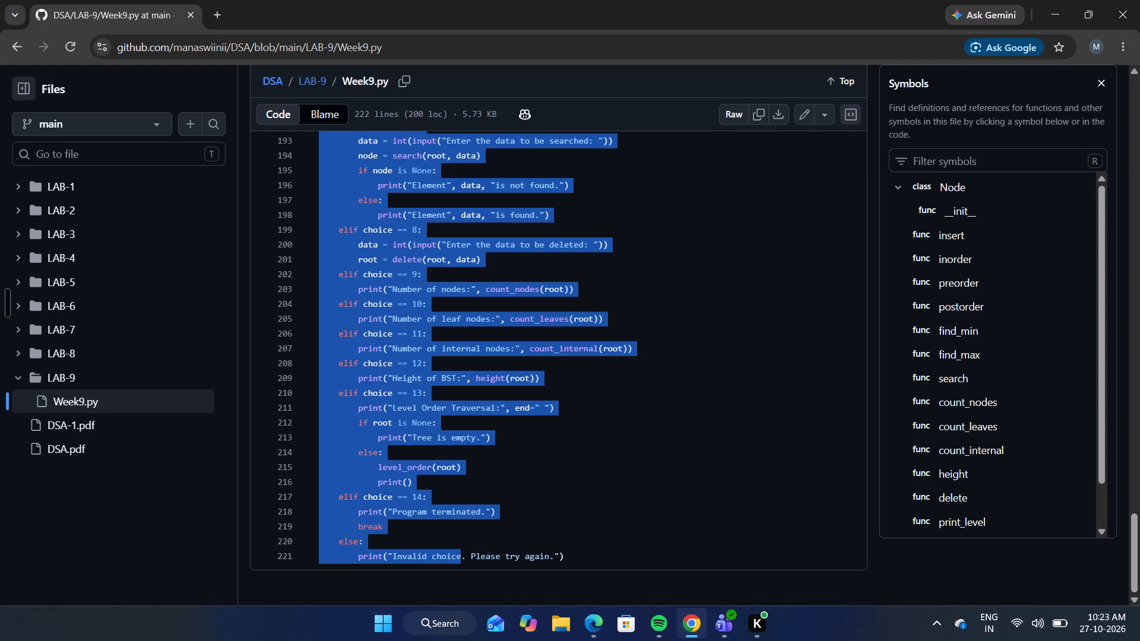
left_click_drag(463, 634, 613, 618)
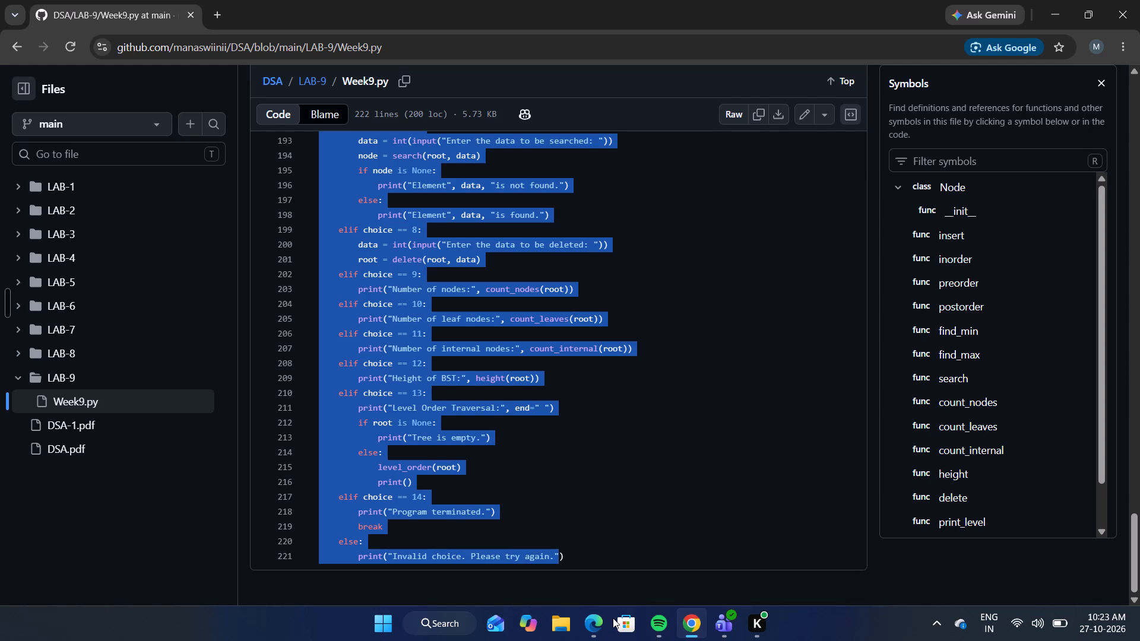
key("ctrl+c")
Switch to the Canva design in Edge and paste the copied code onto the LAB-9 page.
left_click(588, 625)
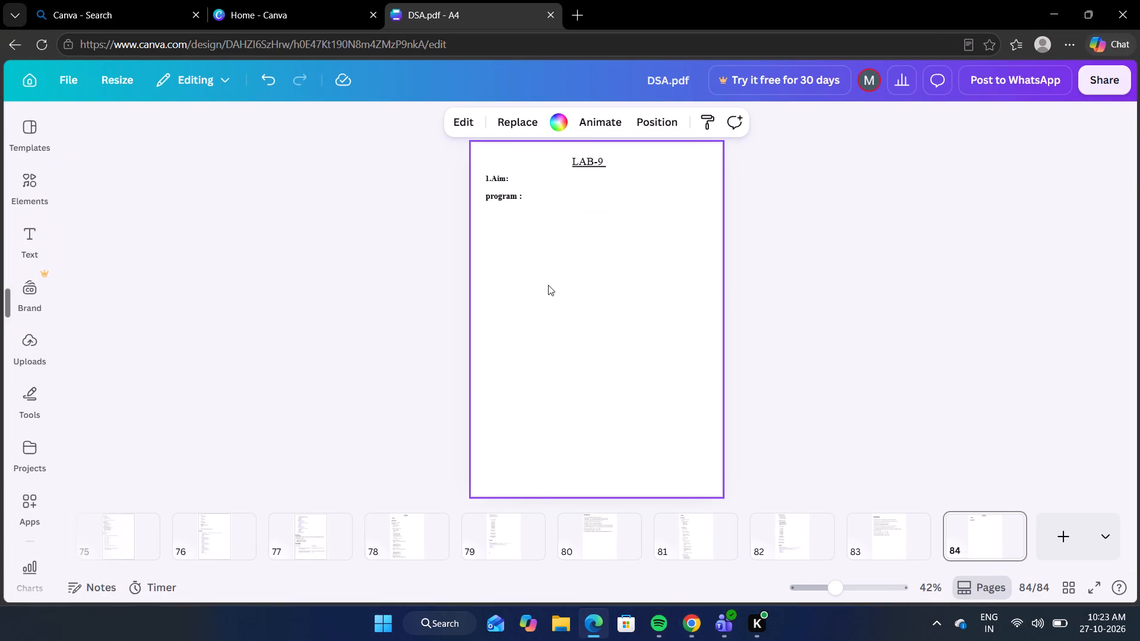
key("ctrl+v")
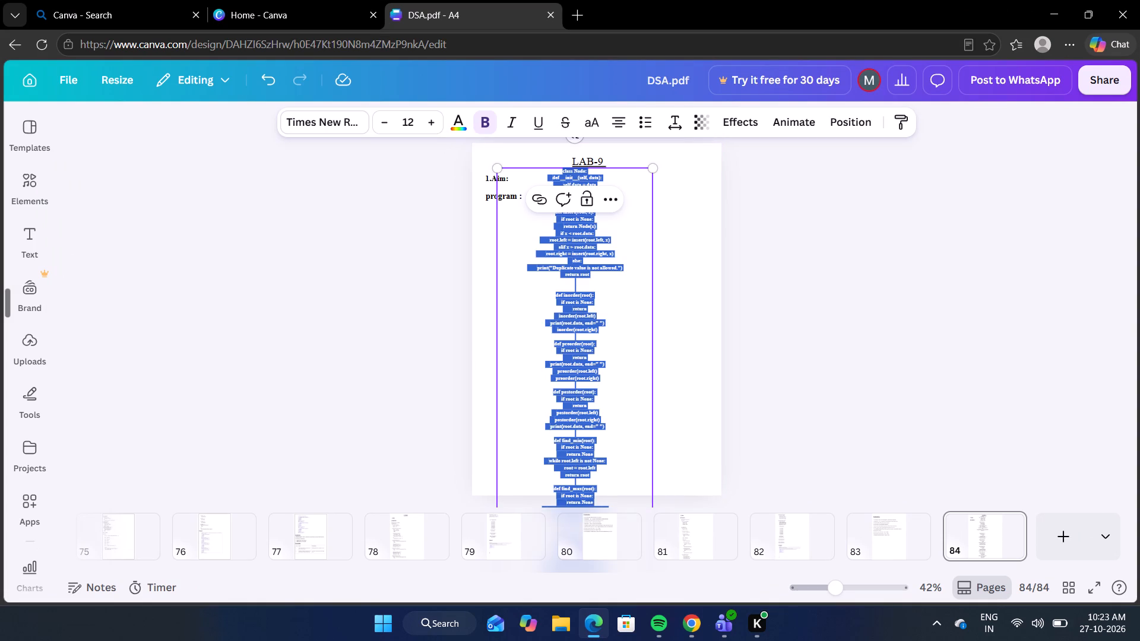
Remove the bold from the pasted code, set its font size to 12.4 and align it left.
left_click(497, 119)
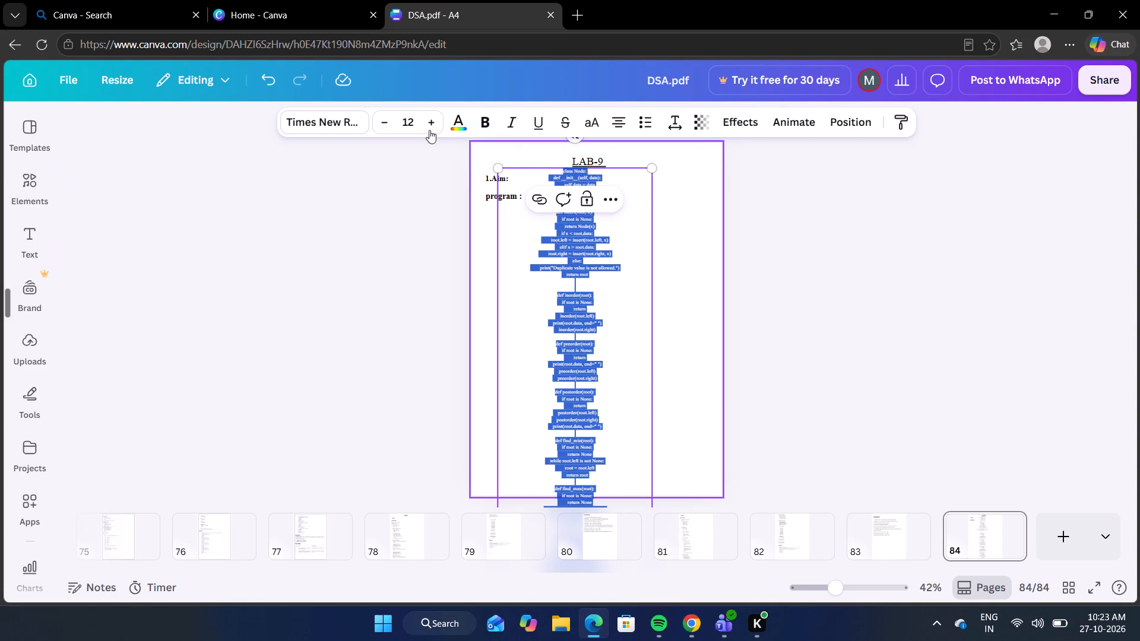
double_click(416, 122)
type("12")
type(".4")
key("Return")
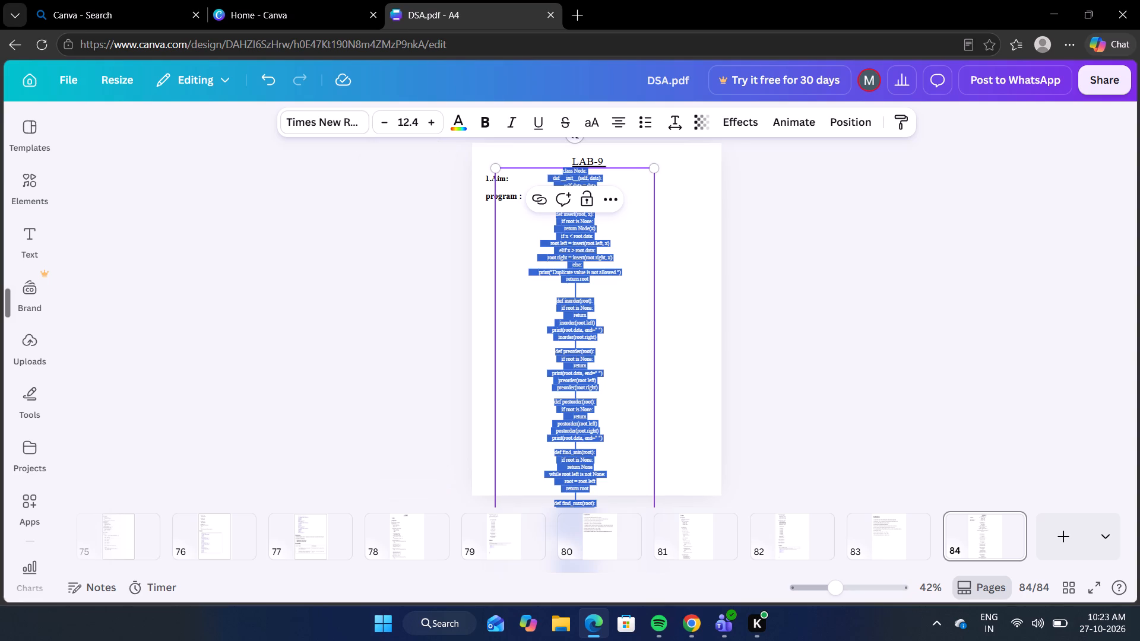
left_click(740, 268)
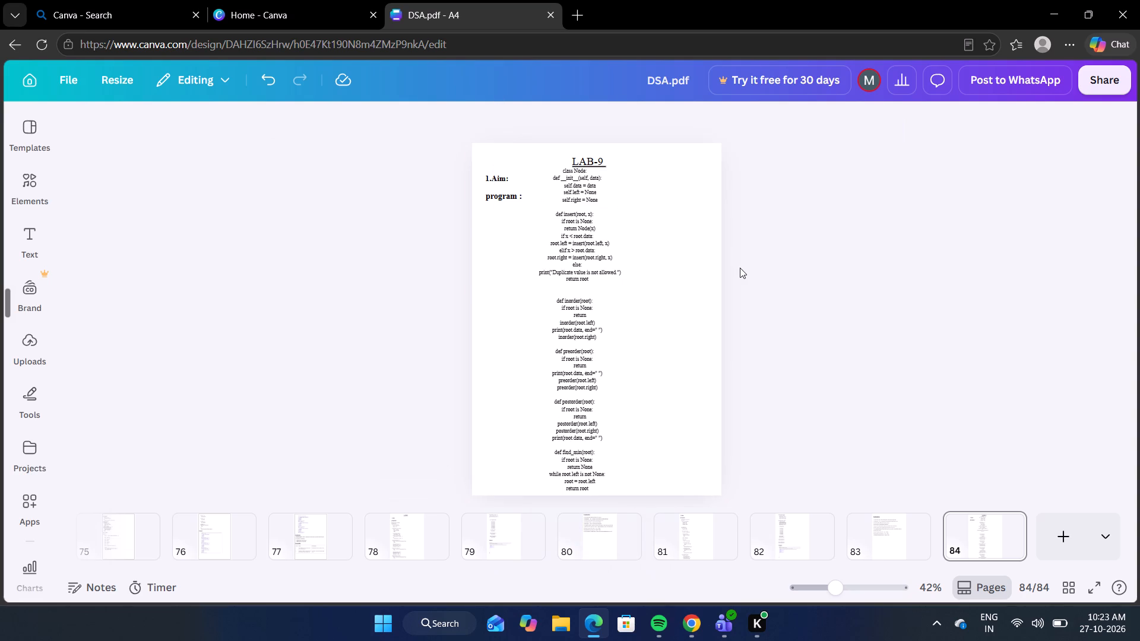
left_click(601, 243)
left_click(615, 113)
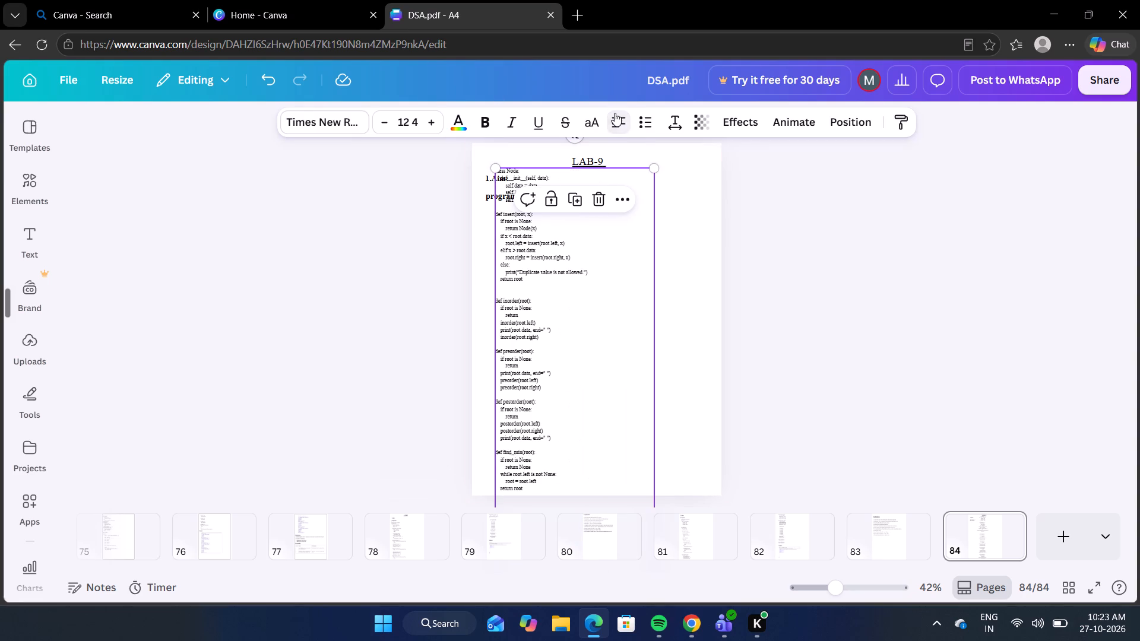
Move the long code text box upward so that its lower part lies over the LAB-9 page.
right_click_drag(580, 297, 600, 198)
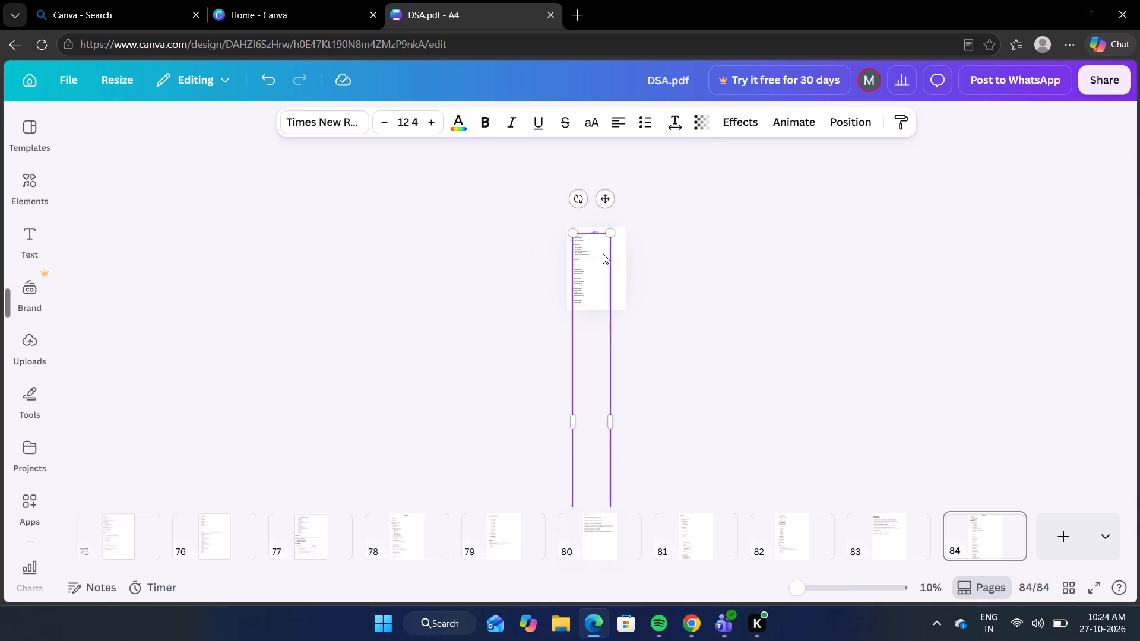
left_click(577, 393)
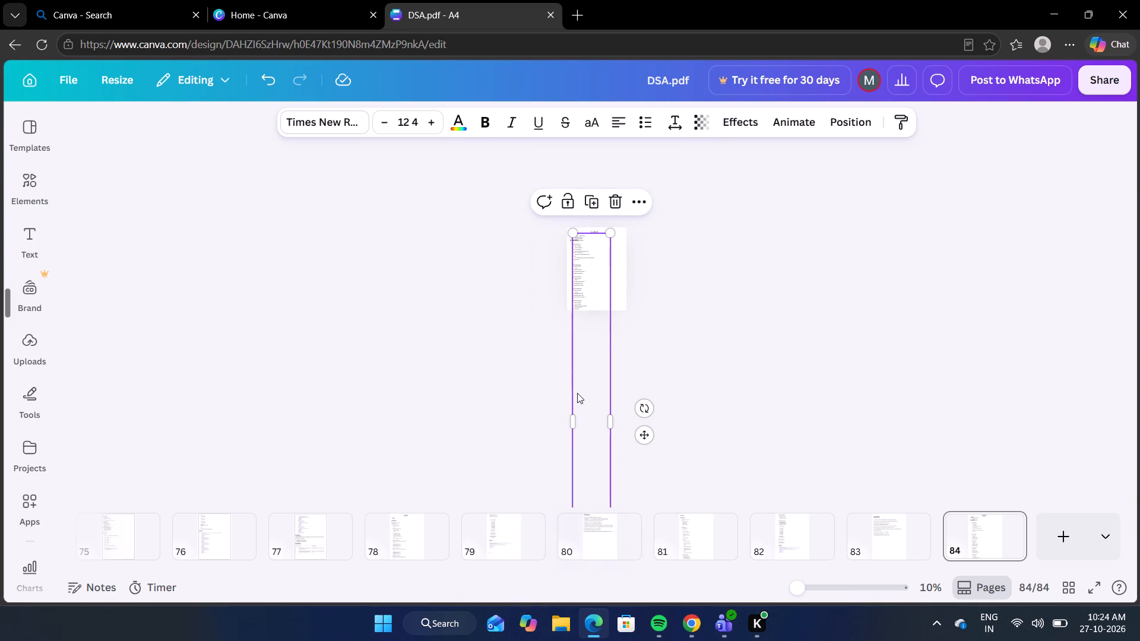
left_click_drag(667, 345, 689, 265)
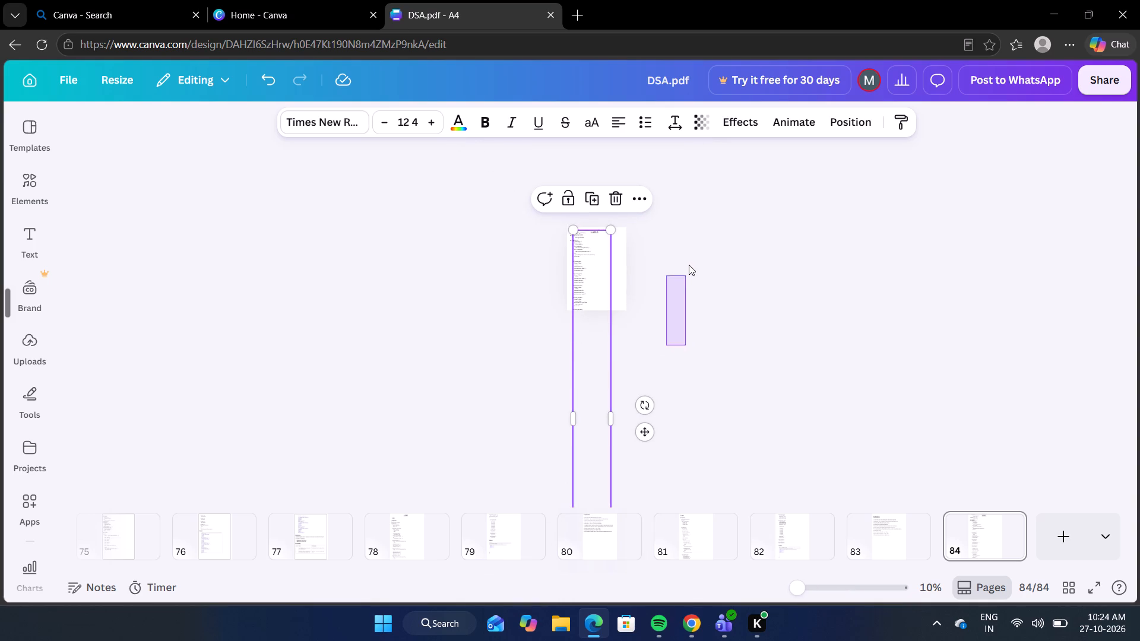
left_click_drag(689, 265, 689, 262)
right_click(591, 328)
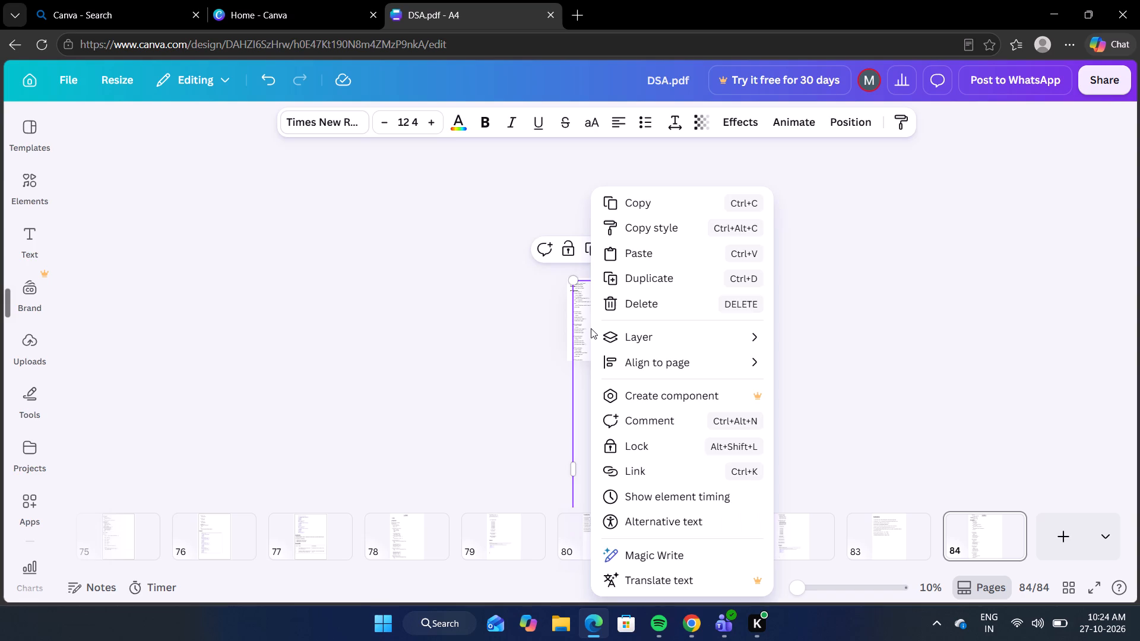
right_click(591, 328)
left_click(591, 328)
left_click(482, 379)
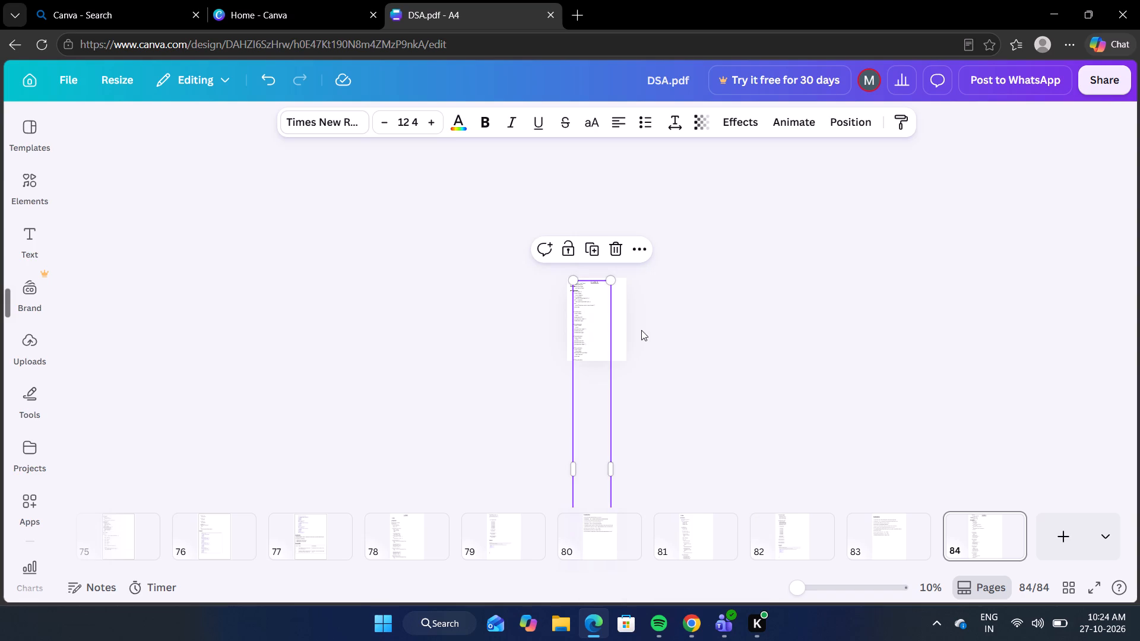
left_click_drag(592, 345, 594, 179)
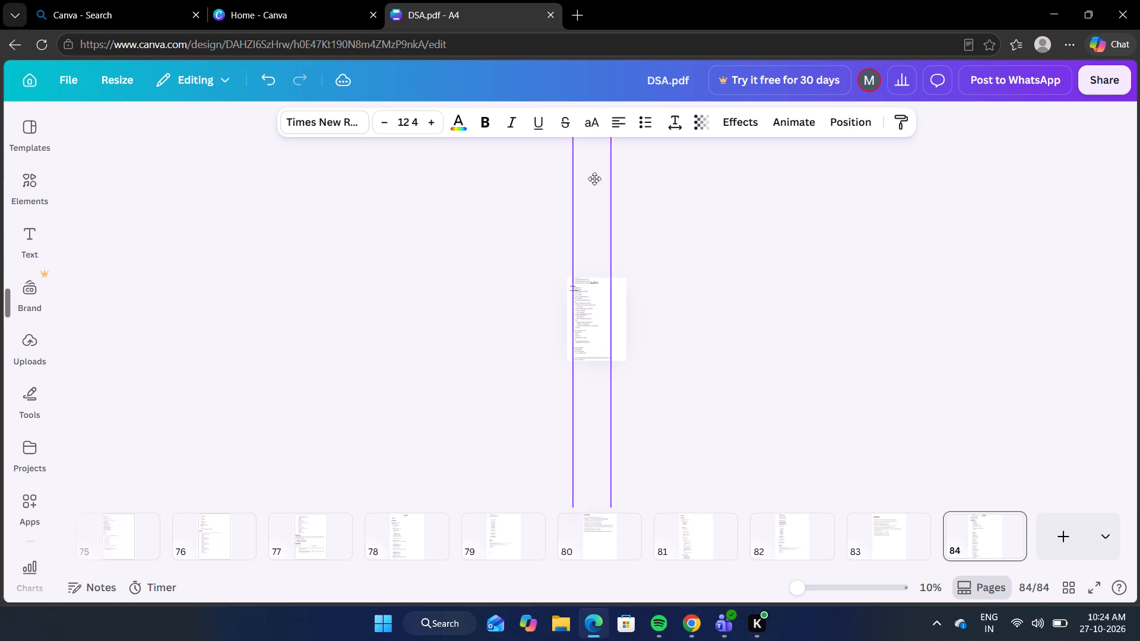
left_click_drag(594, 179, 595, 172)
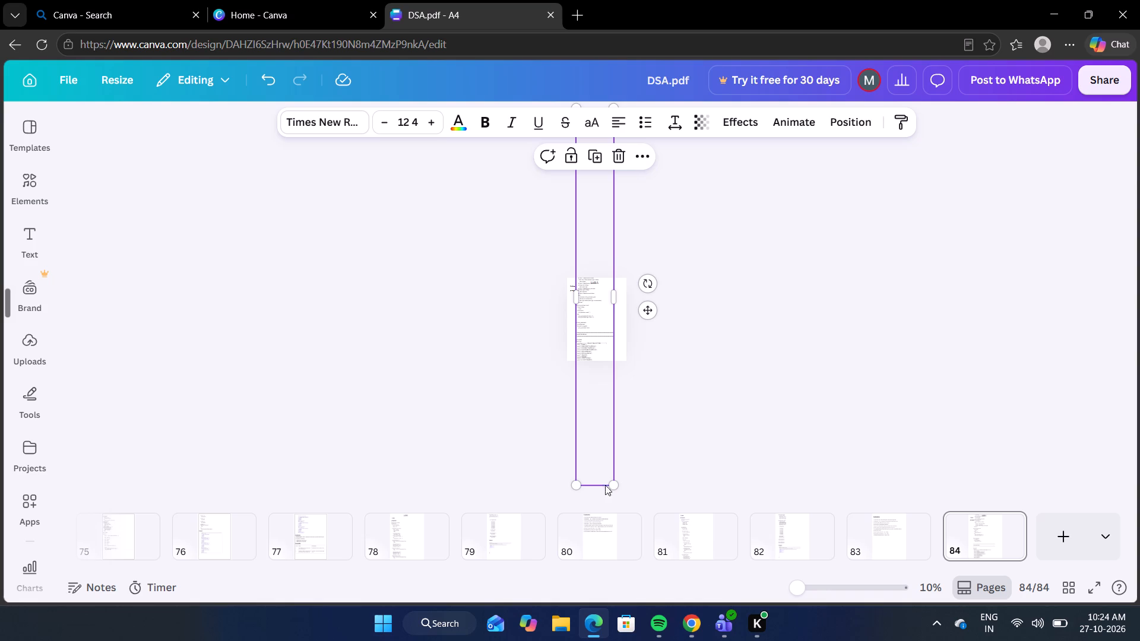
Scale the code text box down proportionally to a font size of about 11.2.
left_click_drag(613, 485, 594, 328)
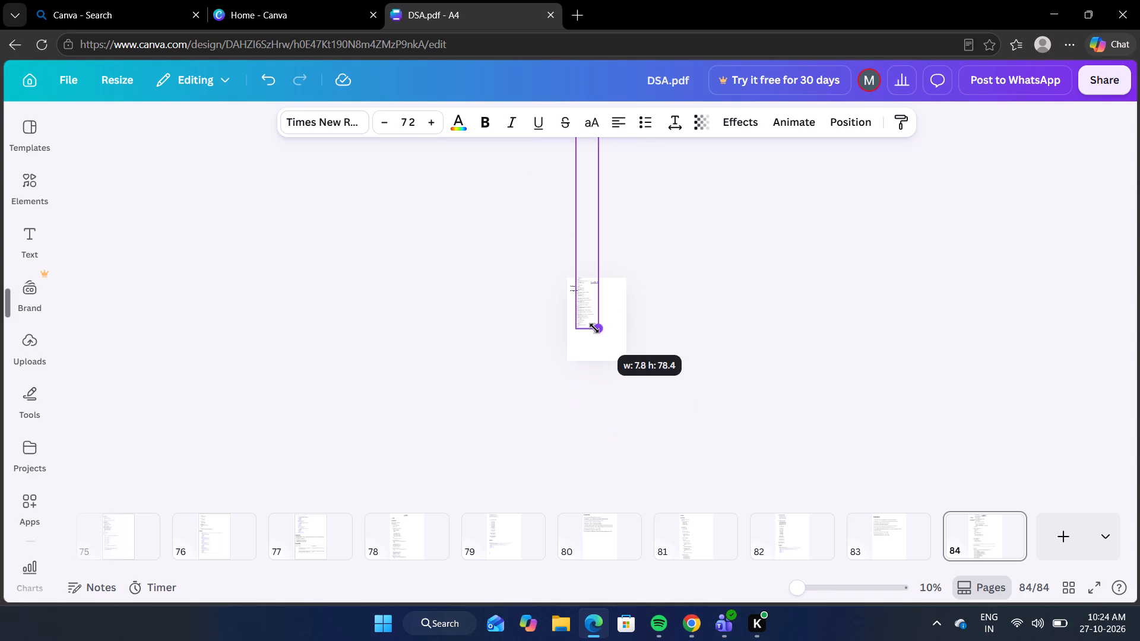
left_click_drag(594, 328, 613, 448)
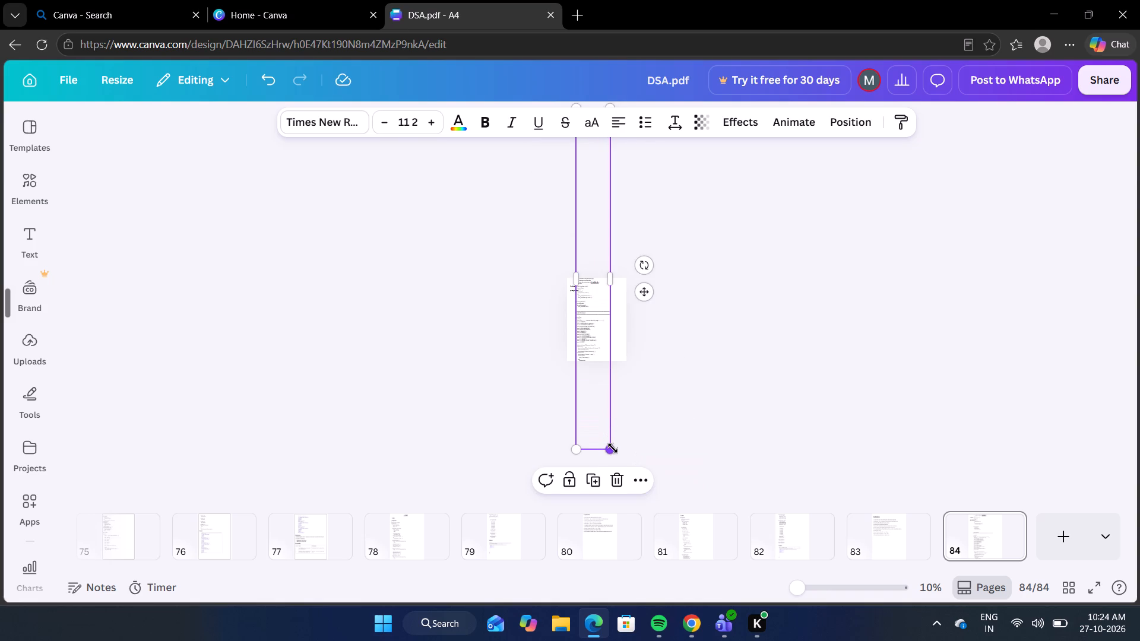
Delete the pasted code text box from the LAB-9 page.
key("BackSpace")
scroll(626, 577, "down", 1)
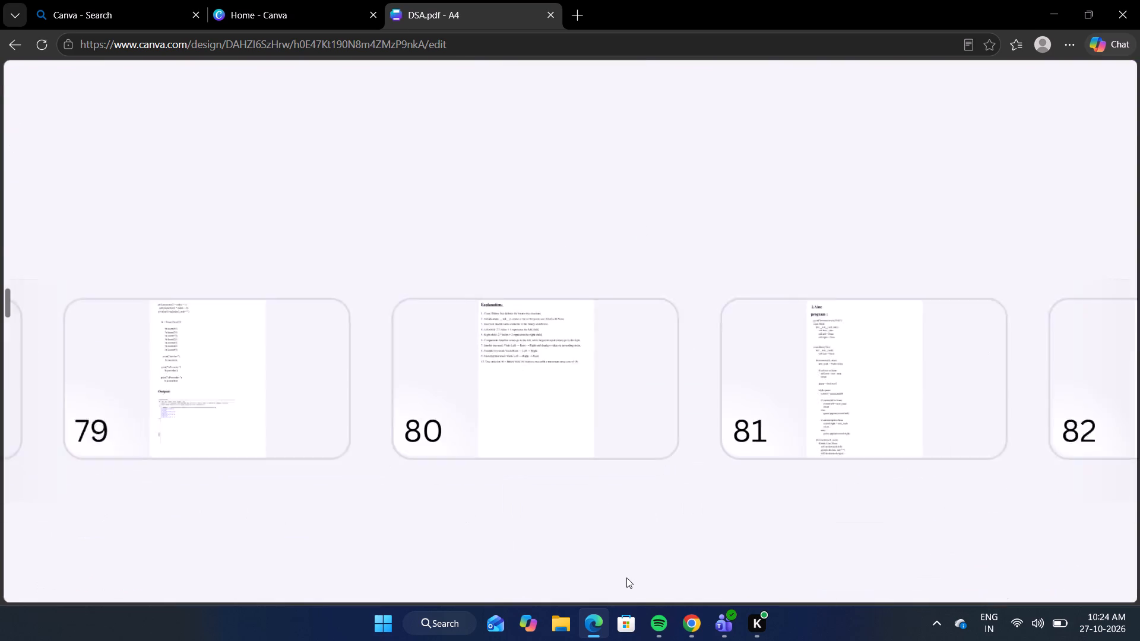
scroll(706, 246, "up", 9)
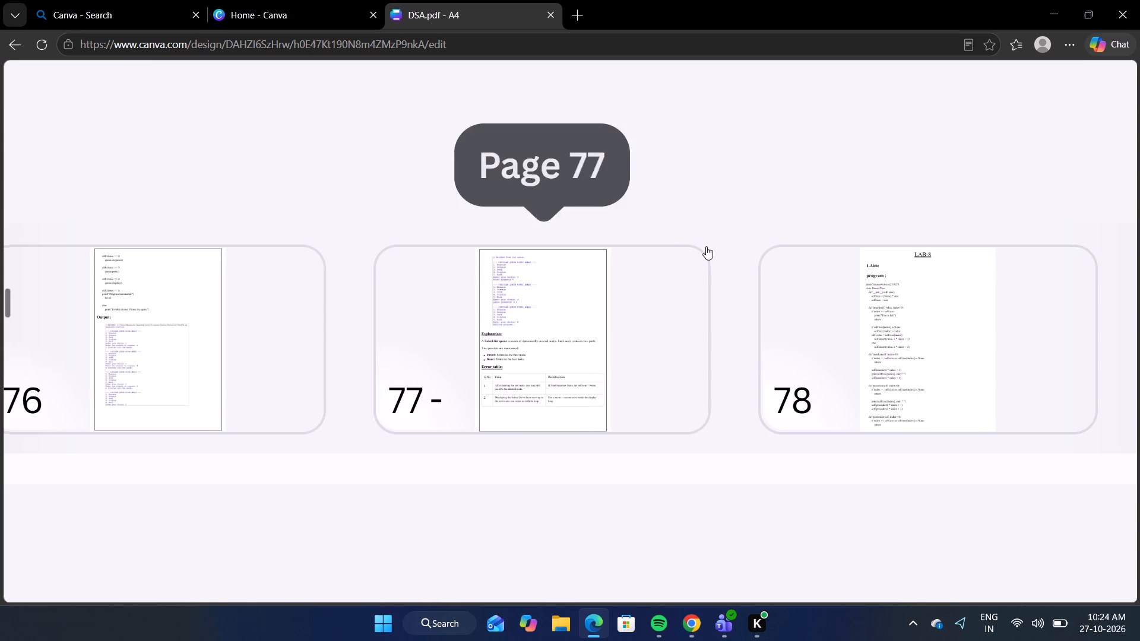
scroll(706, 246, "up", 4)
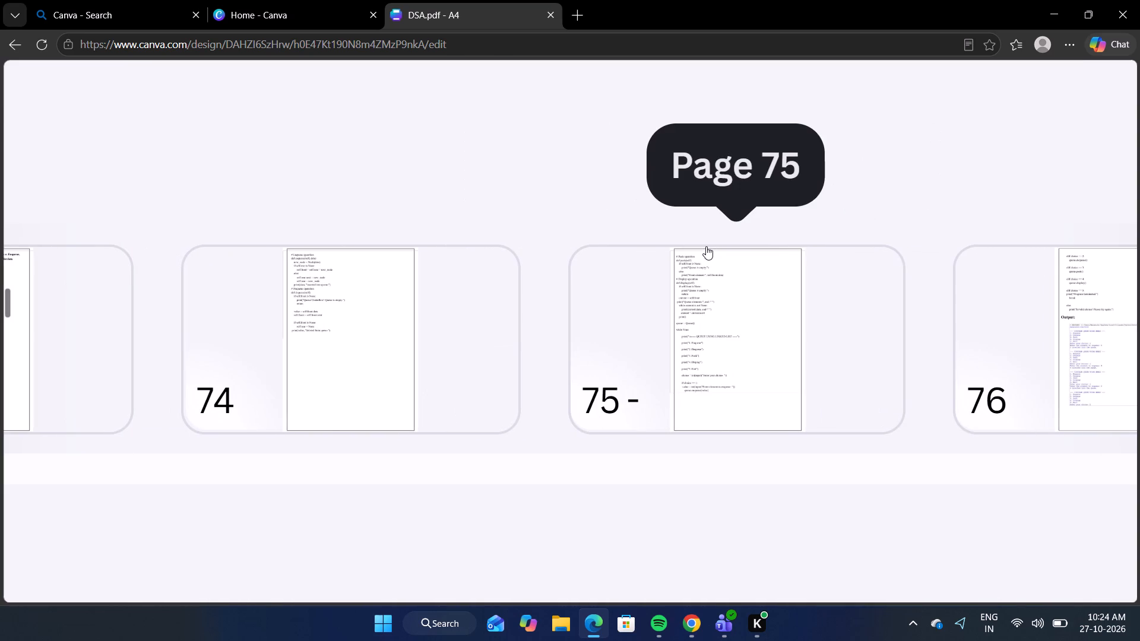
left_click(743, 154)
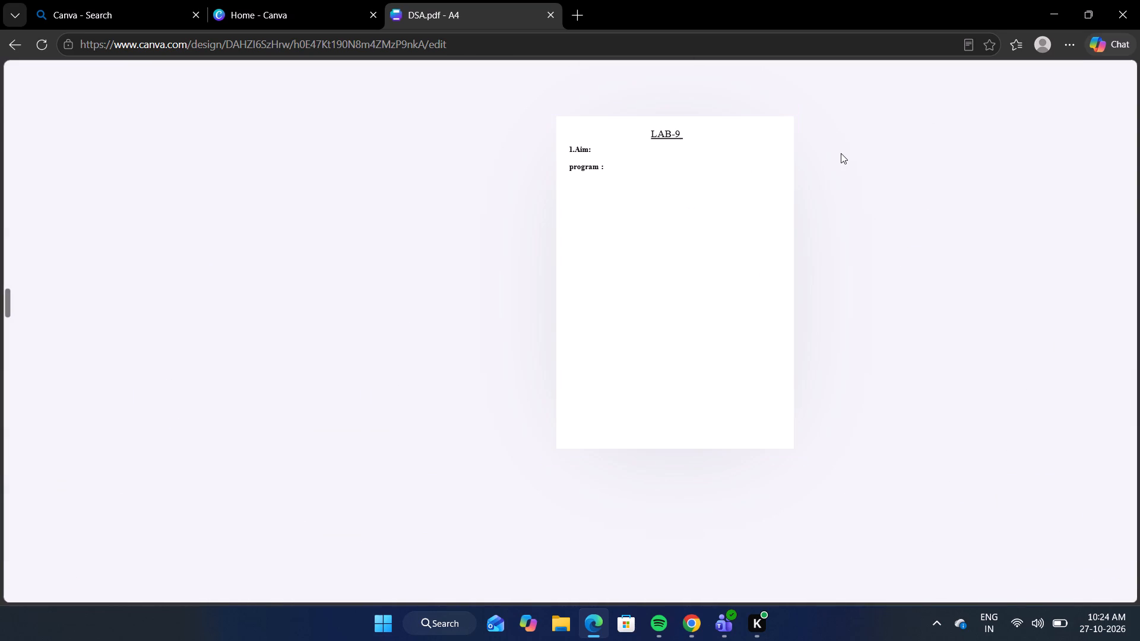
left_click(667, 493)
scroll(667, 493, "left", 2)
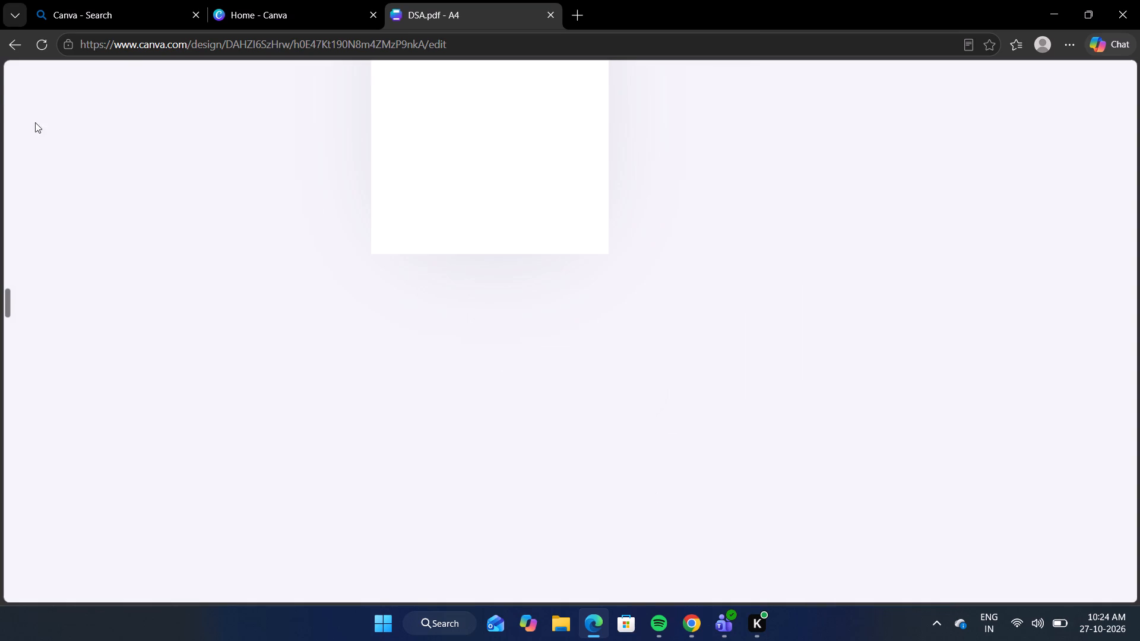
Return to the Canva home page and reopen the DSA.pdf design.
left_click(9, 41)
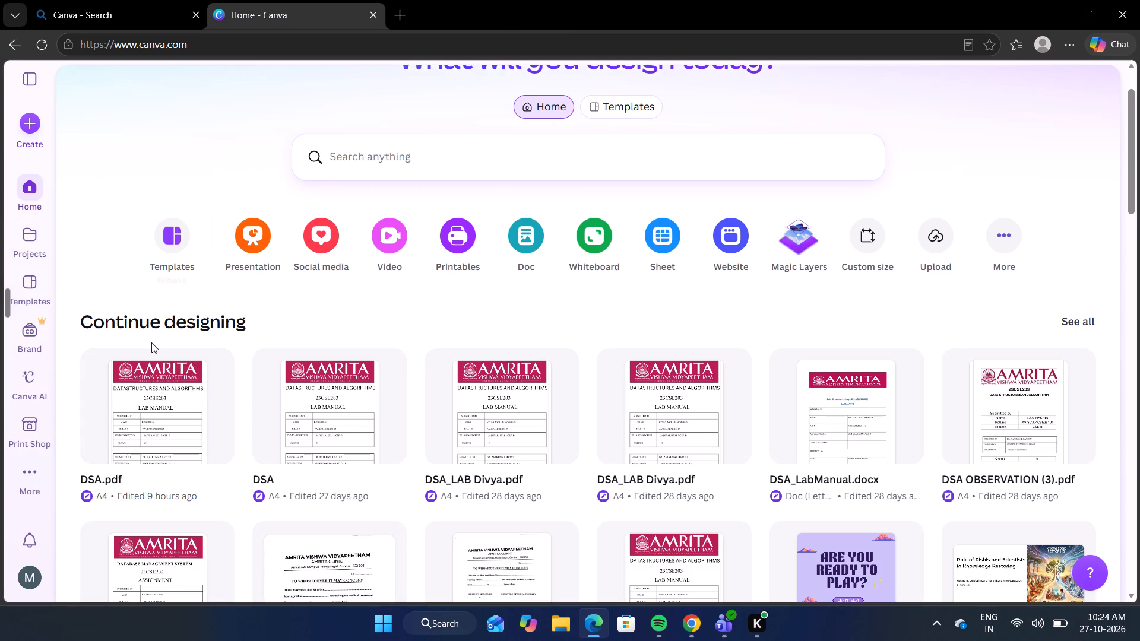
left_click(164, 404)
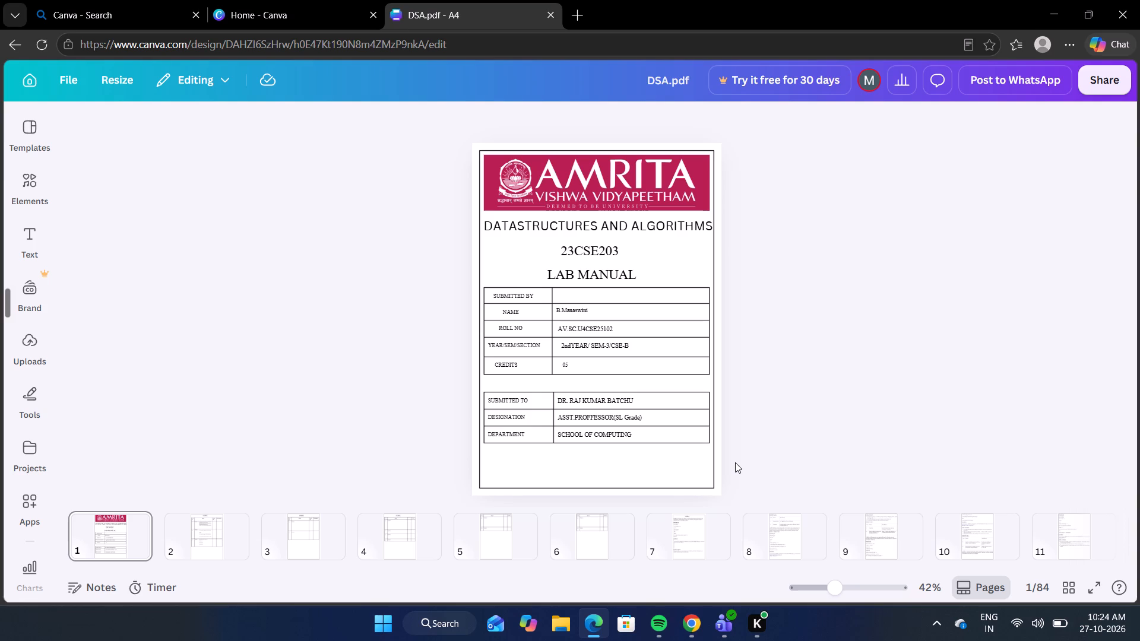
Go to page 84, the LAB-9 page at the end of the design.
scroll(952, 527, "left", 11)
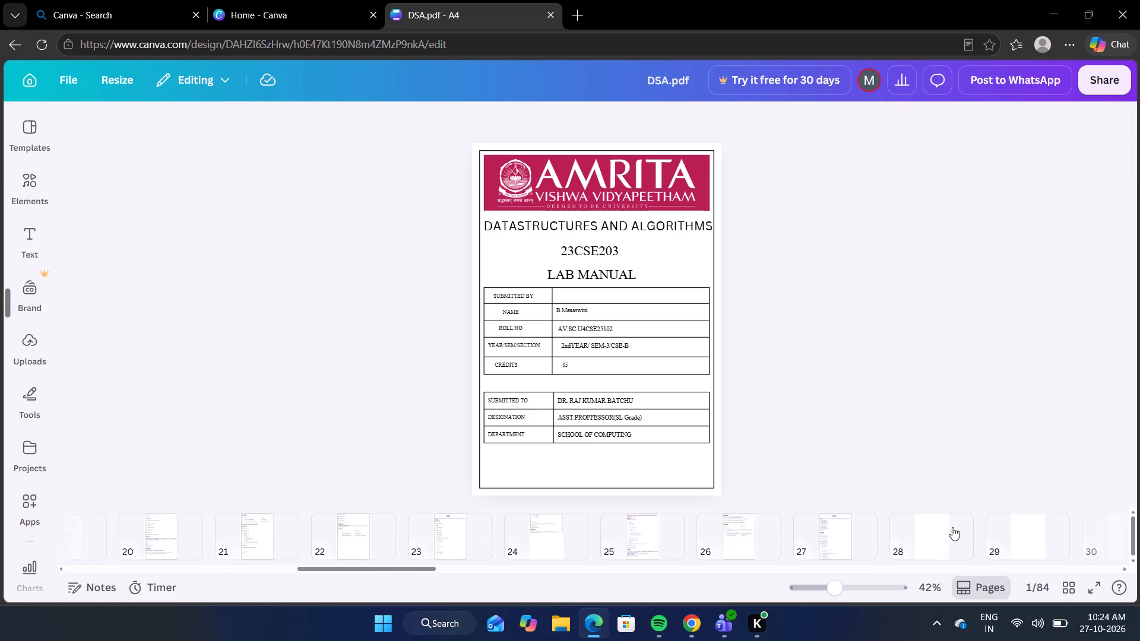
scroll(952, 527, "left", 13)
scroll(952, 527, "left", 12)
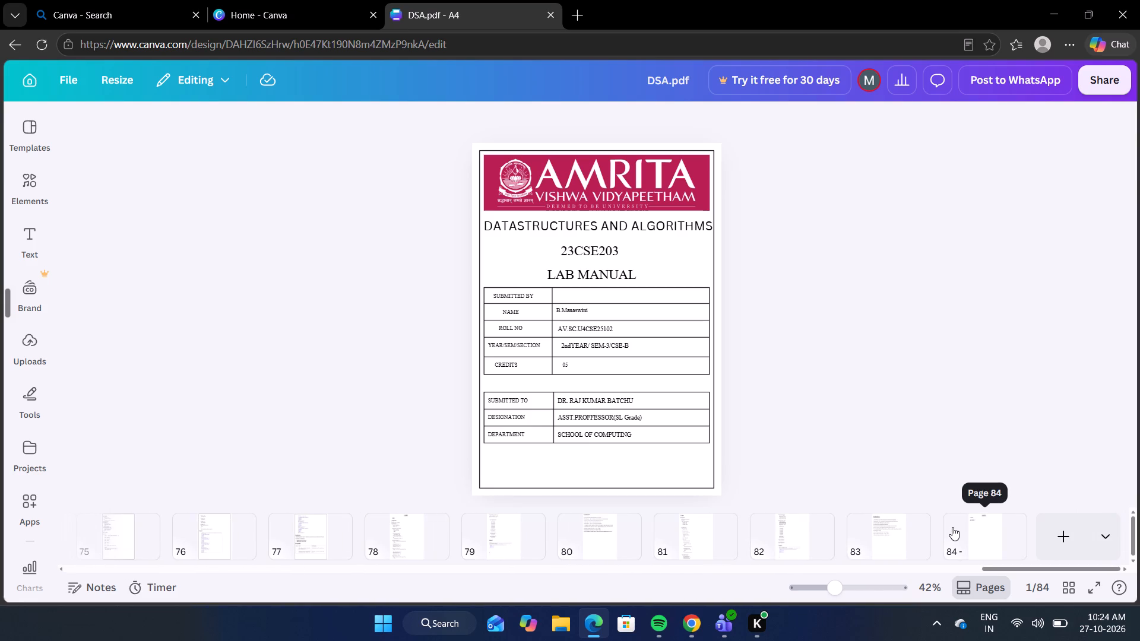
right_click(954, 532)
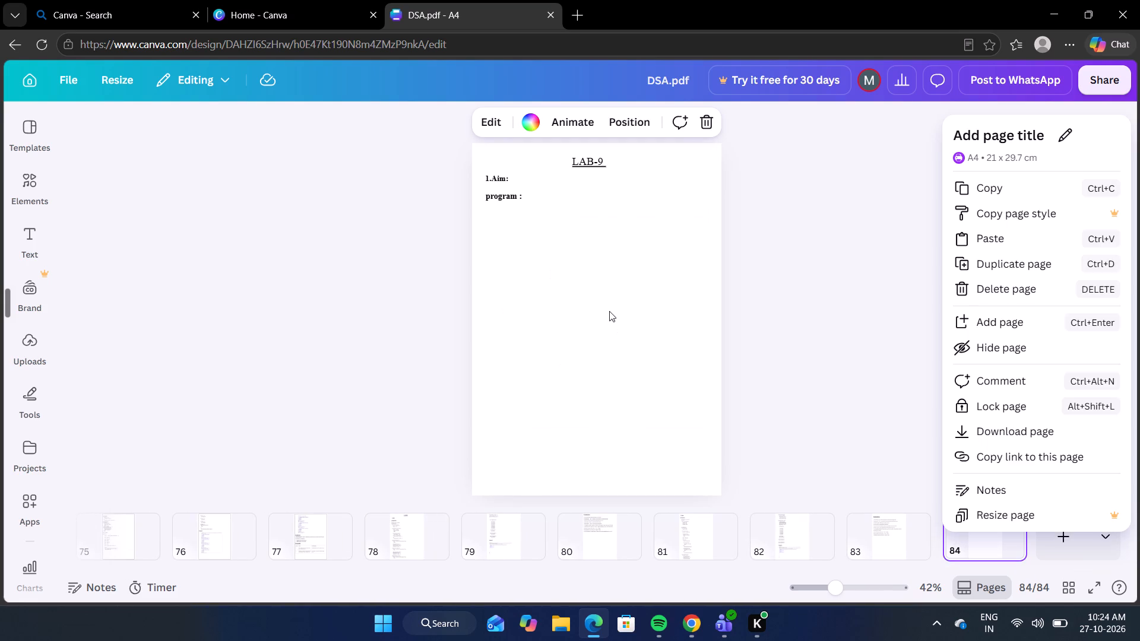
left_click(609, 311)
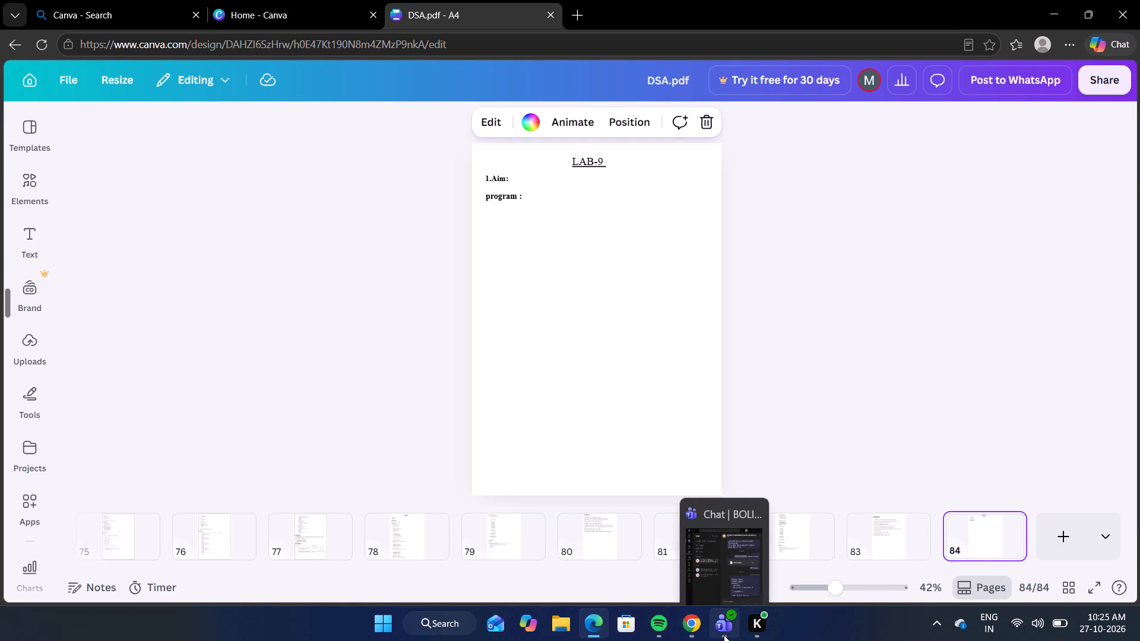
Switch to Chrome and go to the start of the Week9.py code on GitHub.
left_click(683, 631)
left_click(698, 276)
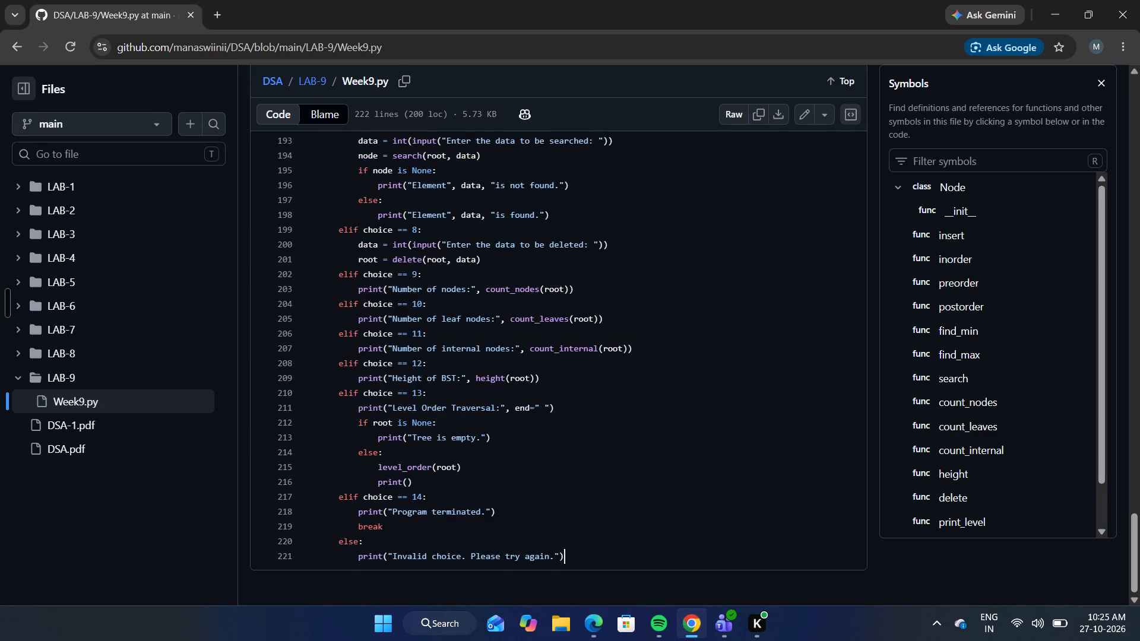
scroll(698, 276, "up", 20)
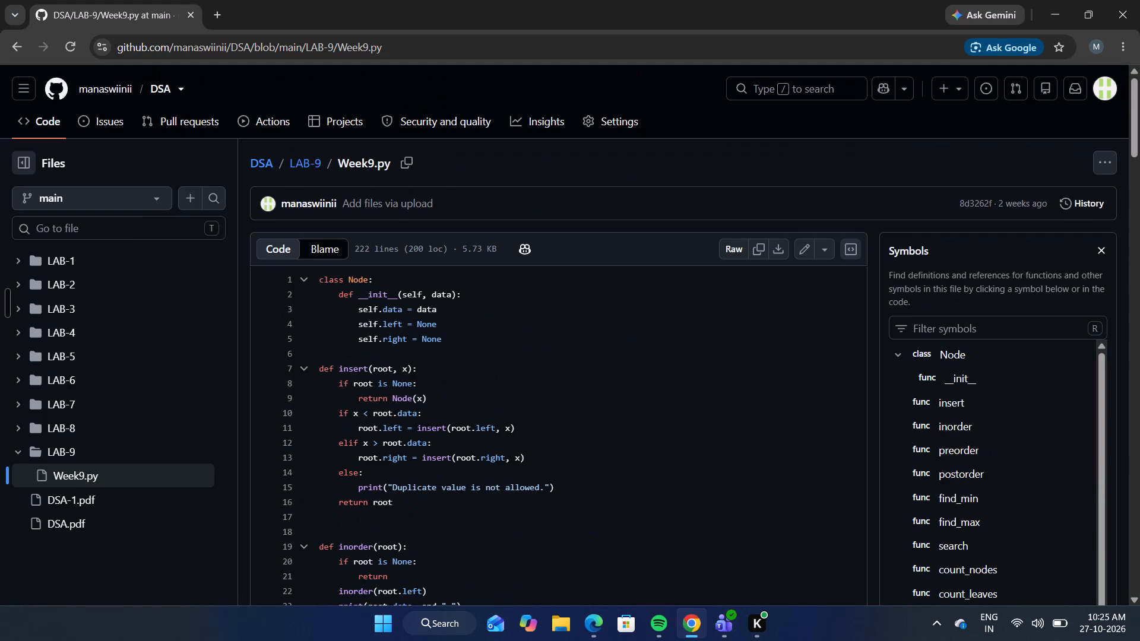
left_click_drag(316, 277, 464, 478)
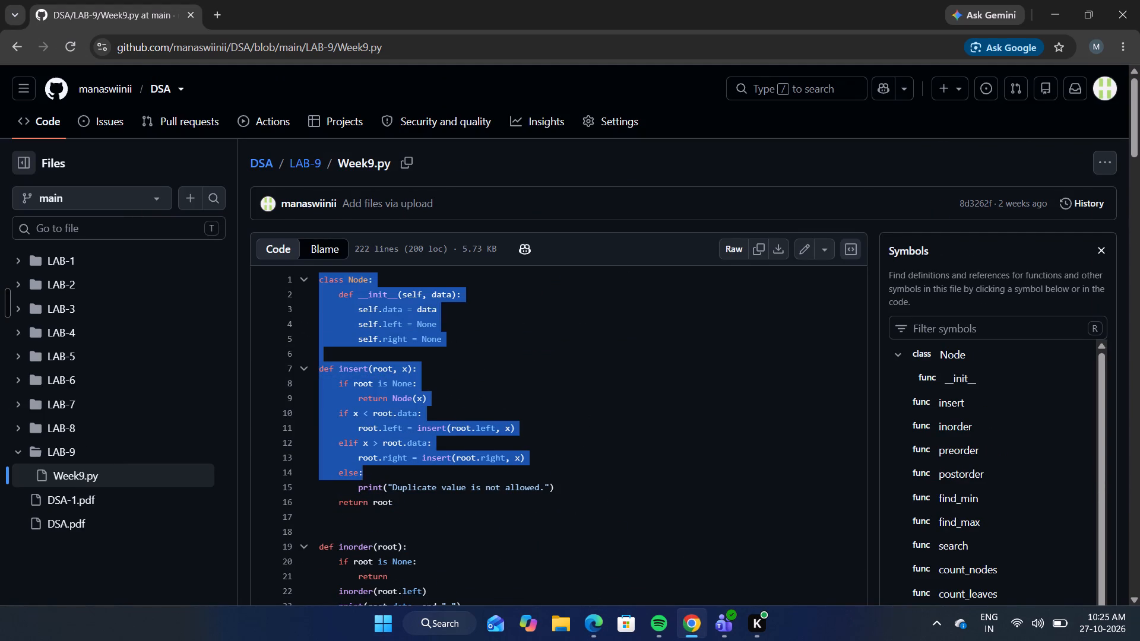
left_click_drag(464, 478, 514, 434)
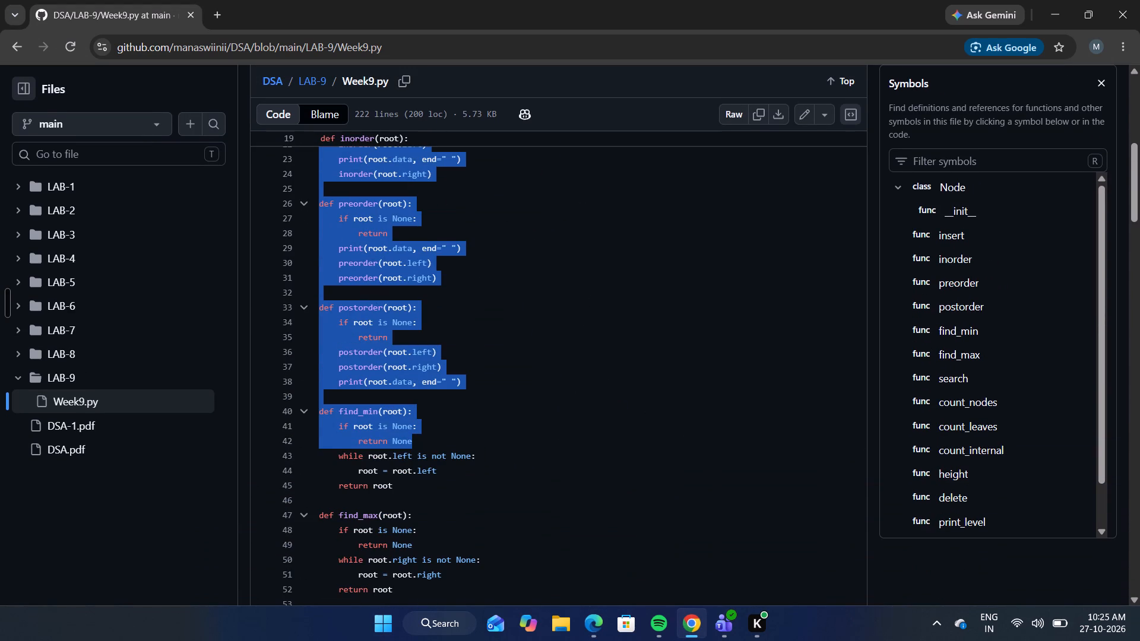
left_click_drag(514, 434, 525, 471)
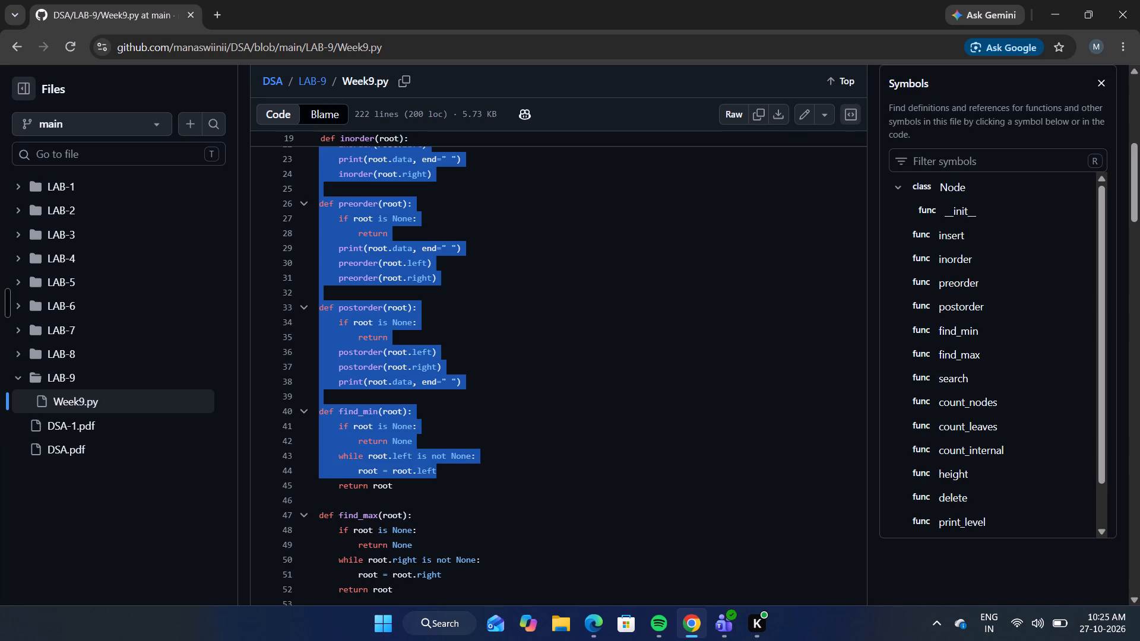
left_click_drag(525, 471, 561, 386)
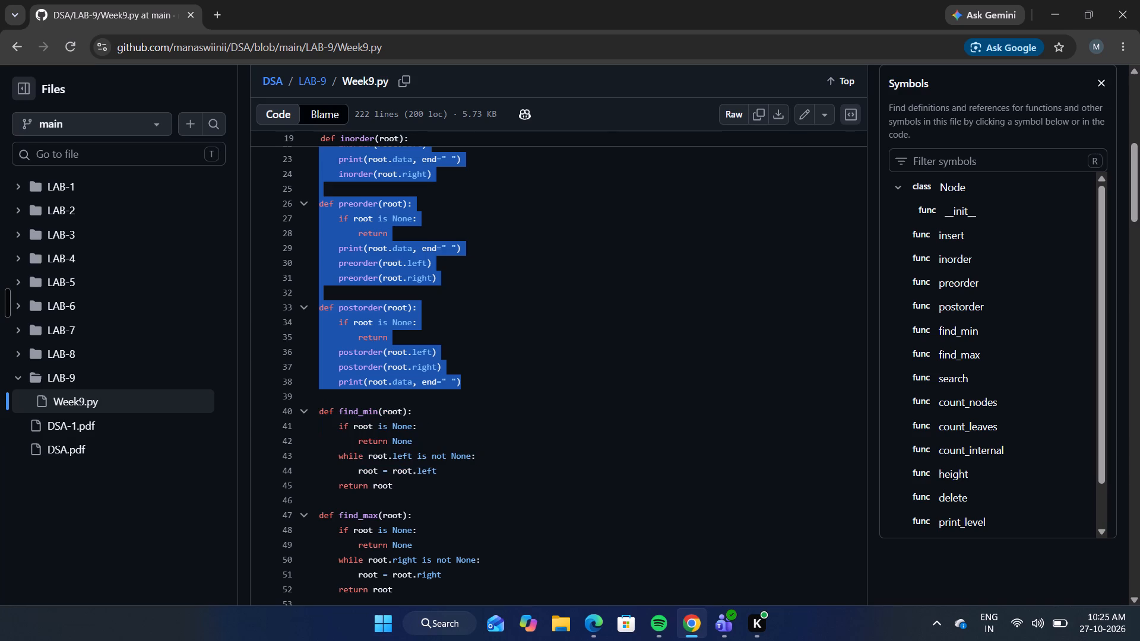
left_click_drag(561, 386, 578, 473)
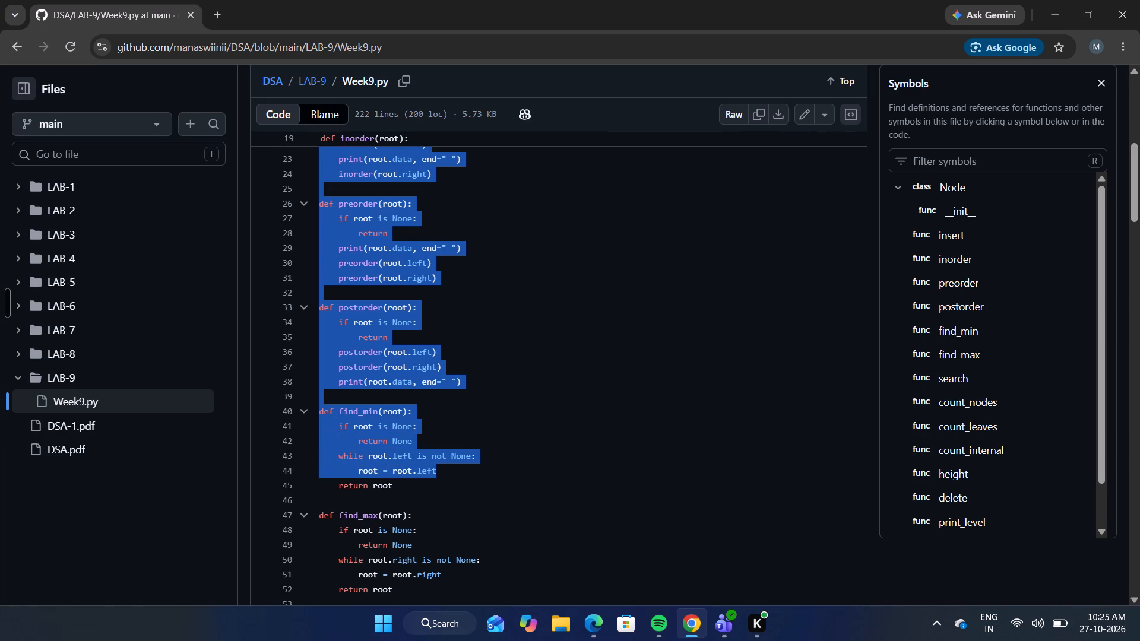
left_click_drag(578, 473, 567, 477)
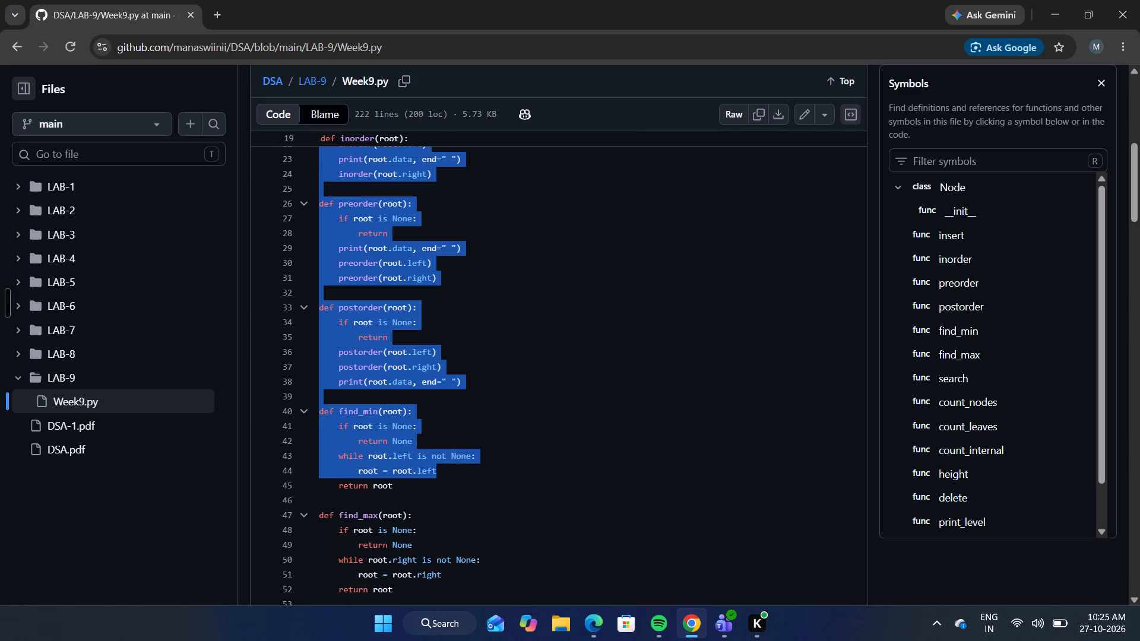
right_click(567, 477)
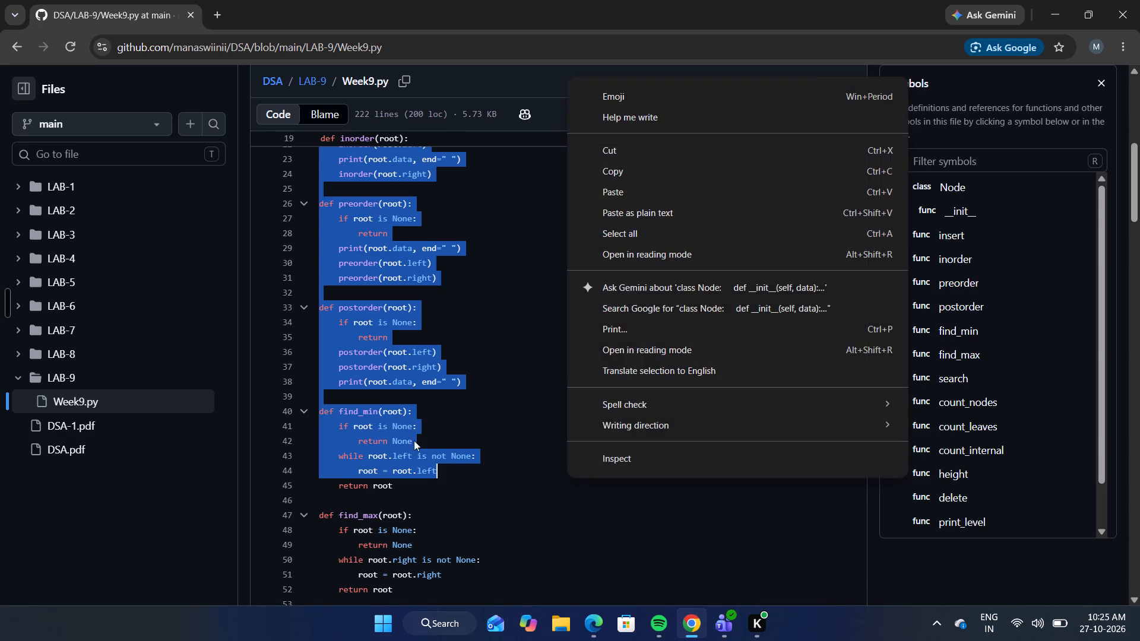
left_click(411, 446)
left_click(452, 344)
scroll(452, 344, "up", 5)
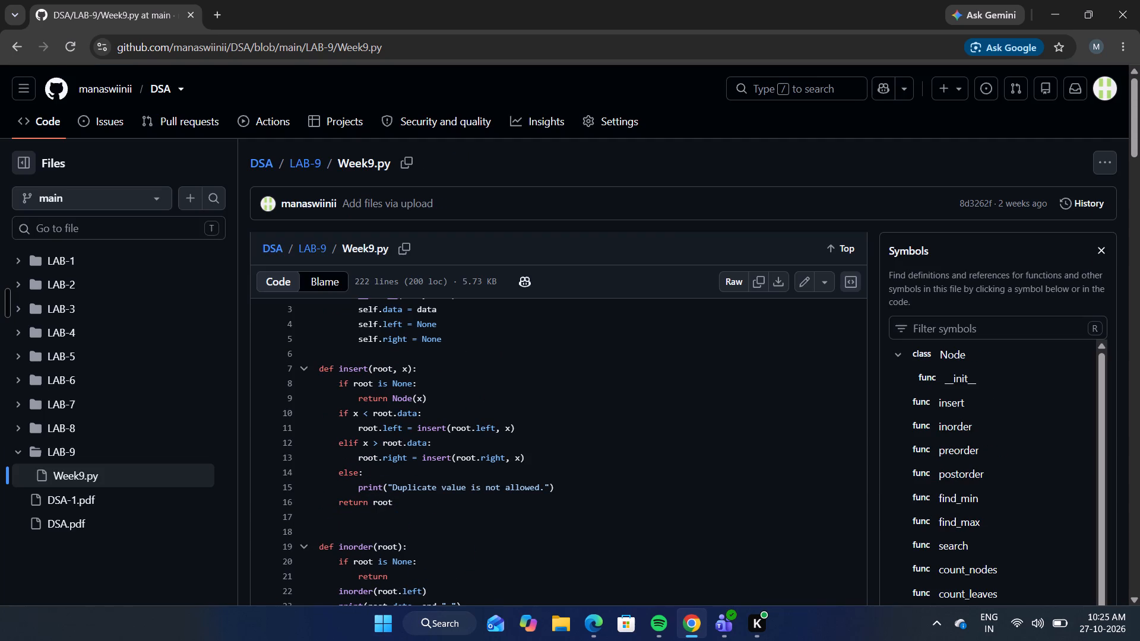
Copy lines 1 to 45 of Week9.py, from class Node through the end of the find_min function.
left_click_drag(315, 278, 414, 482)
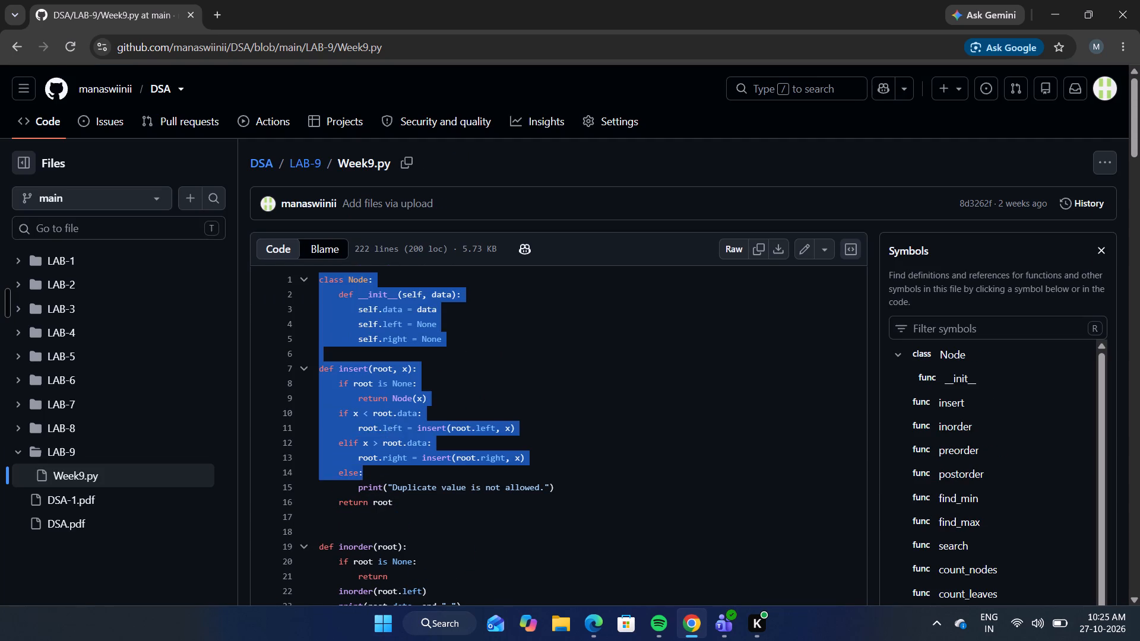
left_click_drag(414, 482, 465, 626)
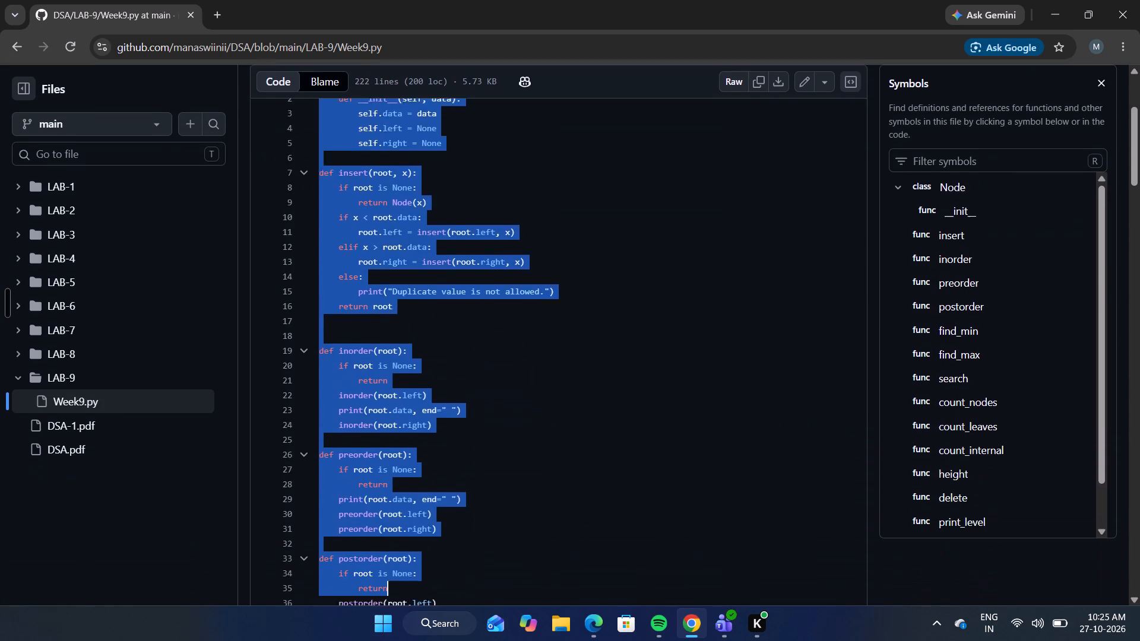
left_click_drag(465, 626, 522, 456)
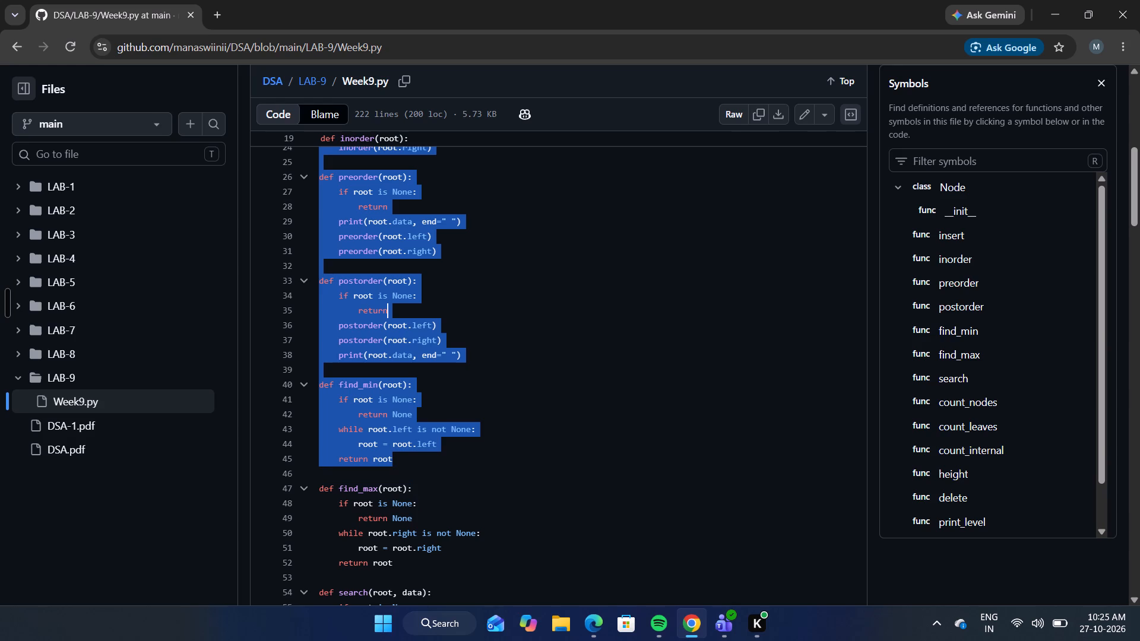
left_click_drag(522, 456, 525, 453)
key("ctrl+c")
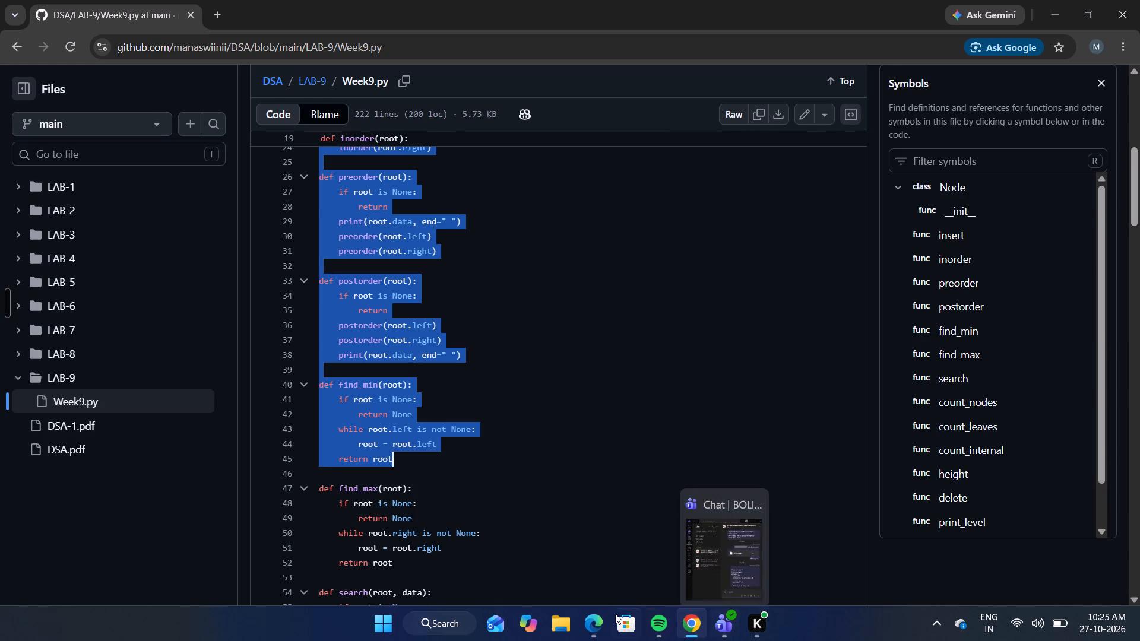
Switch to the DSA.pdf design in Edge and paste the copied code onto the LAB-9 page.
left_click(591, 579)
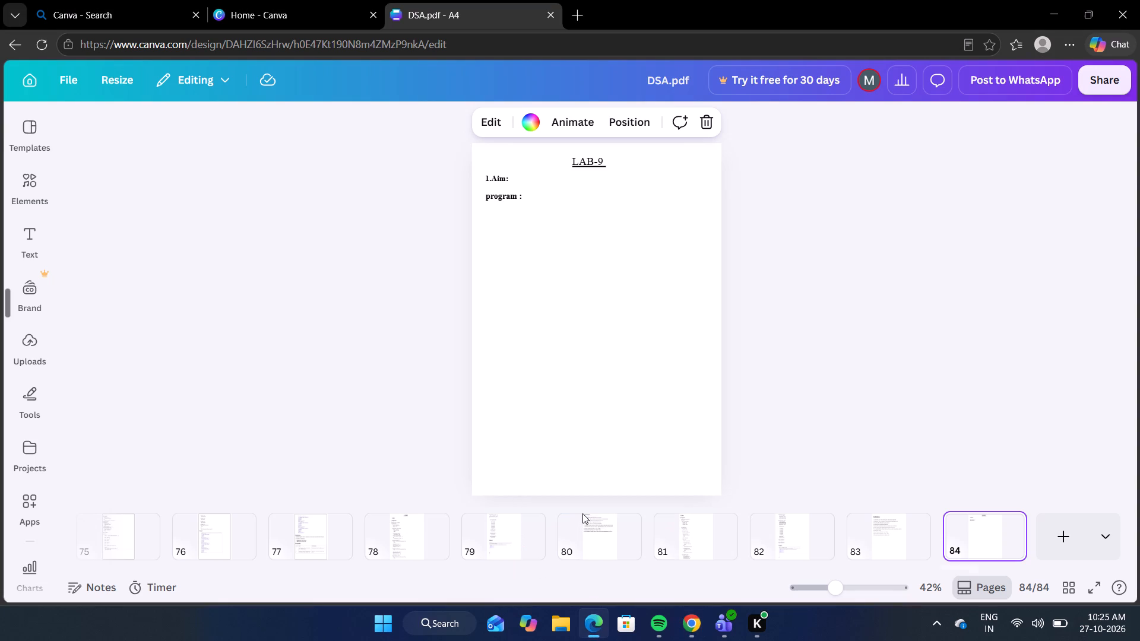
key("ctrl+v")
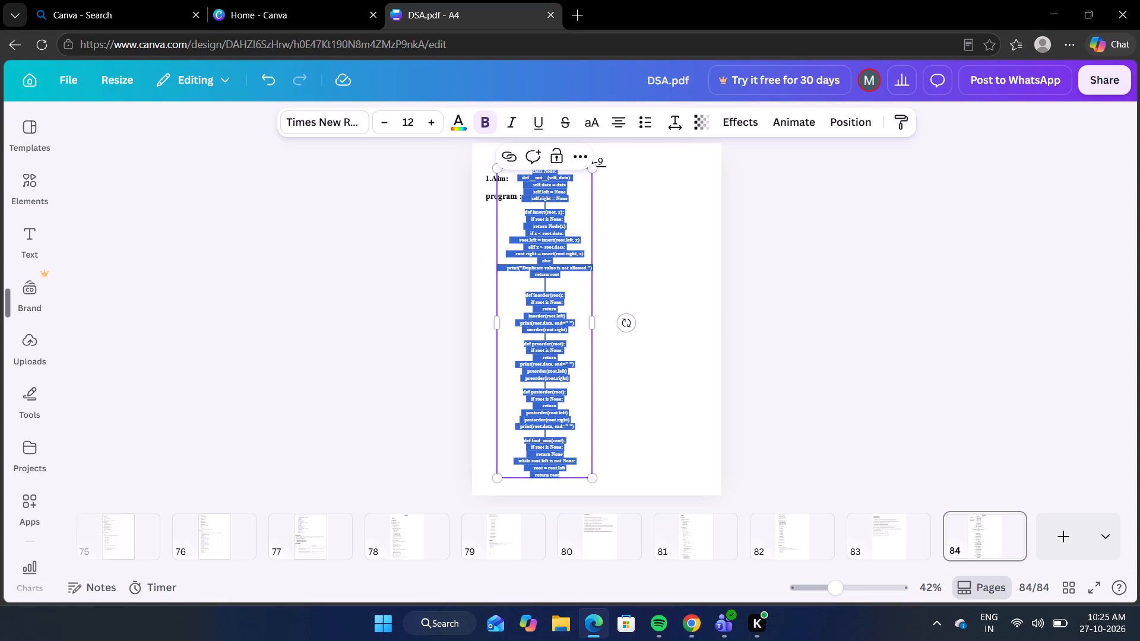
Remove the bold formatting from the pasted code and align it left.
right_click(494, 119)
left_click(482, 128)
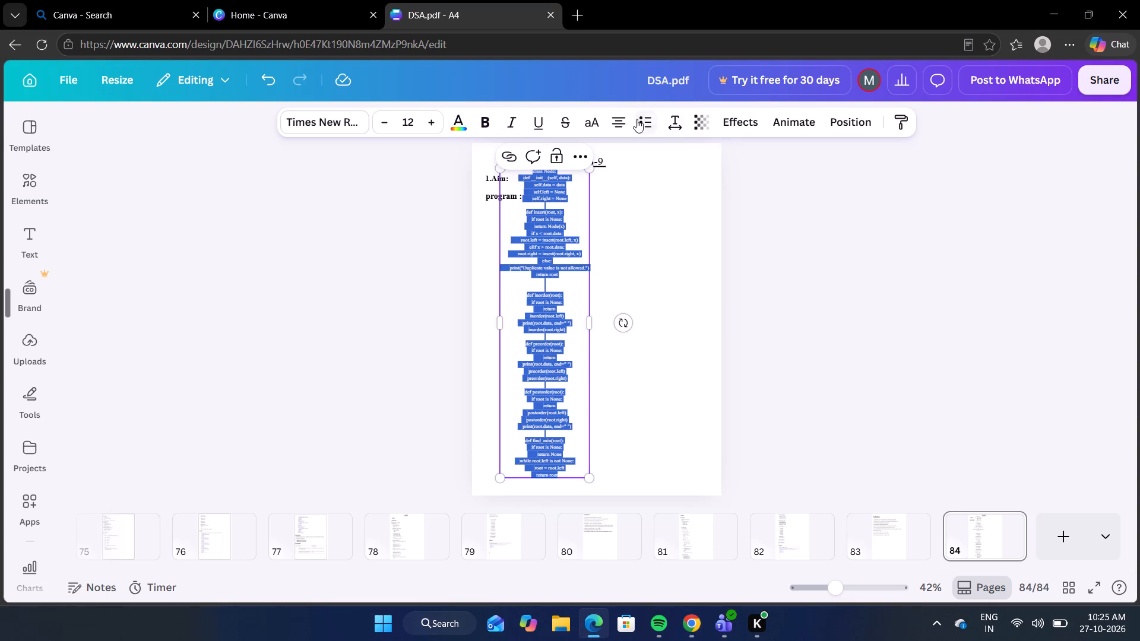
left_click(626, 117)
left_click(661, 229)
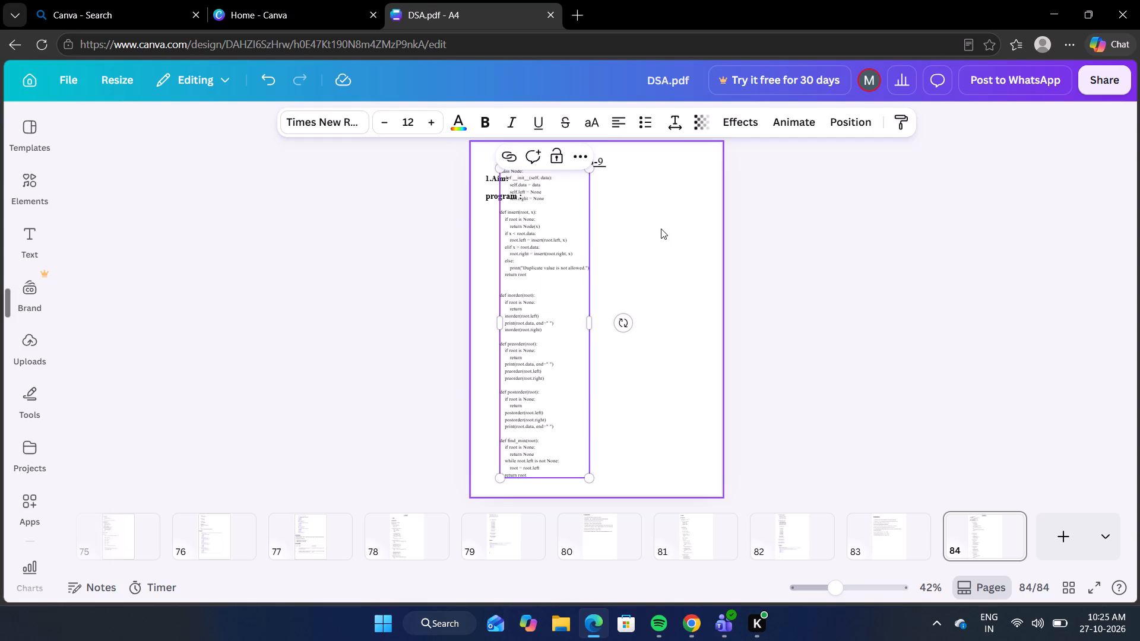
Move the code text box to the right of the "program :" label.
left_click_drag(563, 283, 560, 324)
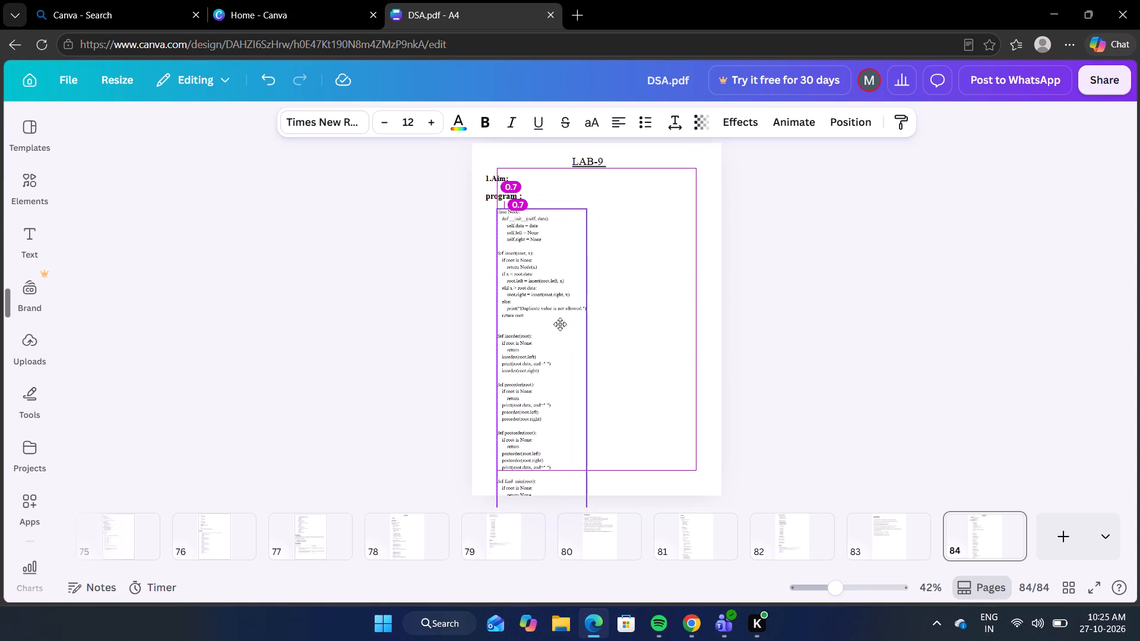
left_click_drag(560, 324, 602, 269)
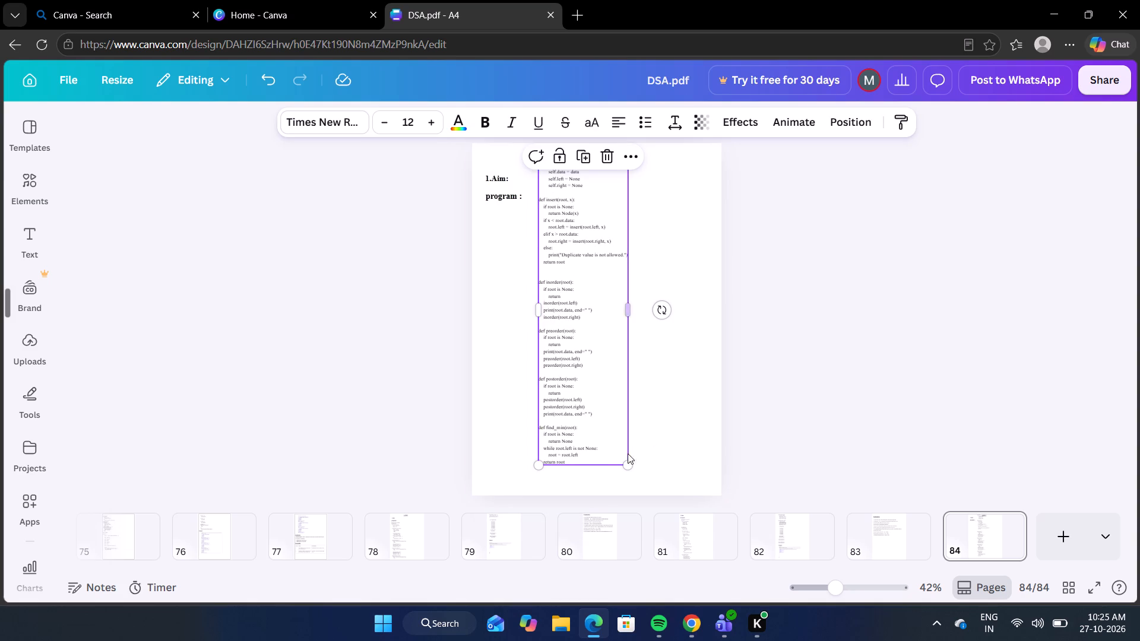
Delete the find_min function from the end of the code text box.
left_click(573, 458)
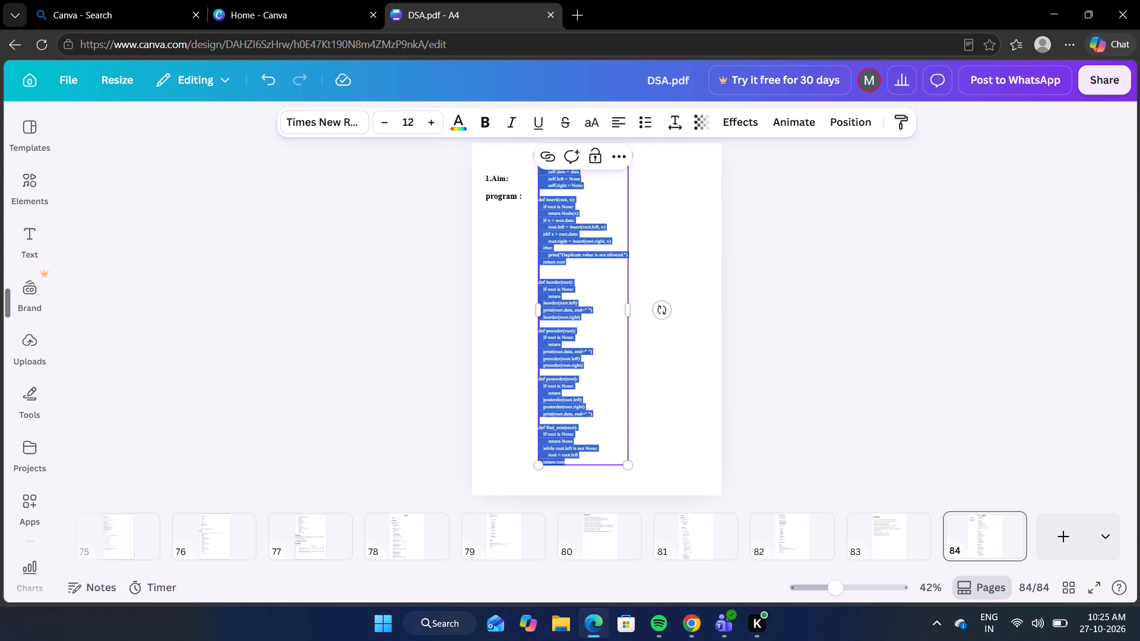
right_click(573, 458)
left_click(558, 460)
left_click_drag(569, 464, 544, 421)
key("BackSpace")
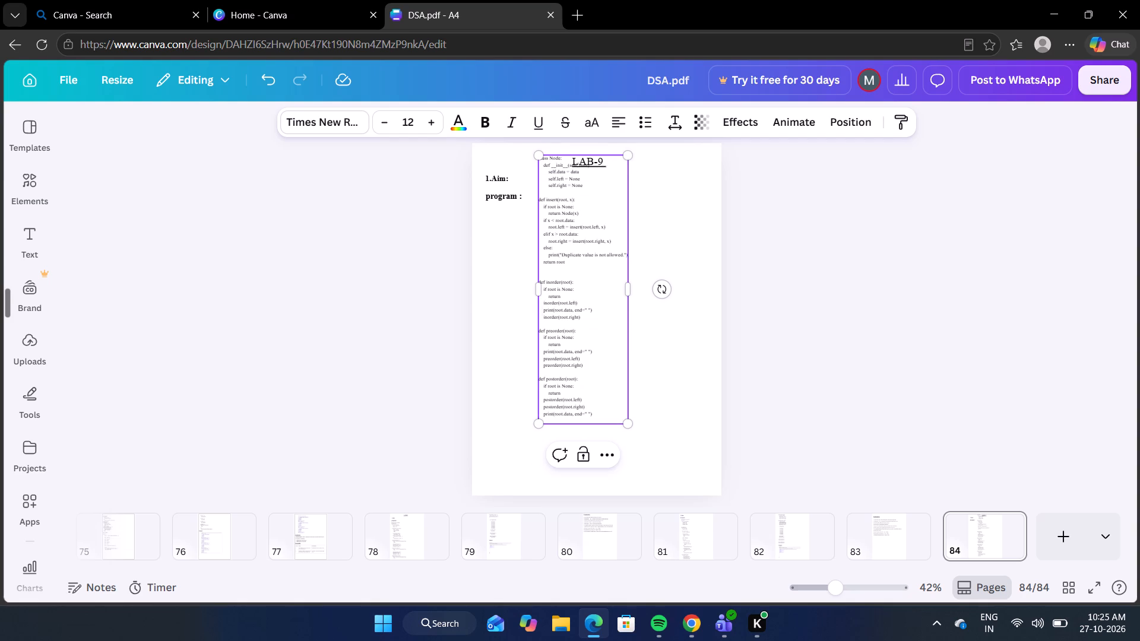
Move the code text box directly below the "program :" label, near the page's left margin.
left_click(669, 337)
left_click_drag(603, 299, 553, 347)
Set the code text box's font size to 12.4.
left_click(416, 118)
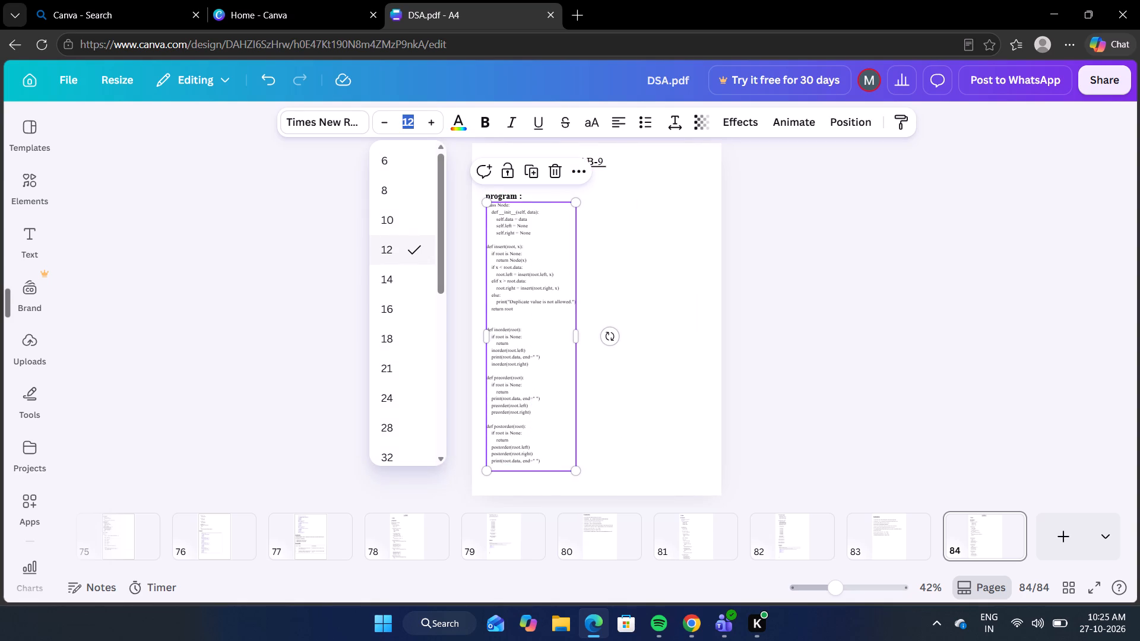
type("12.")
key("4")
key("Return")
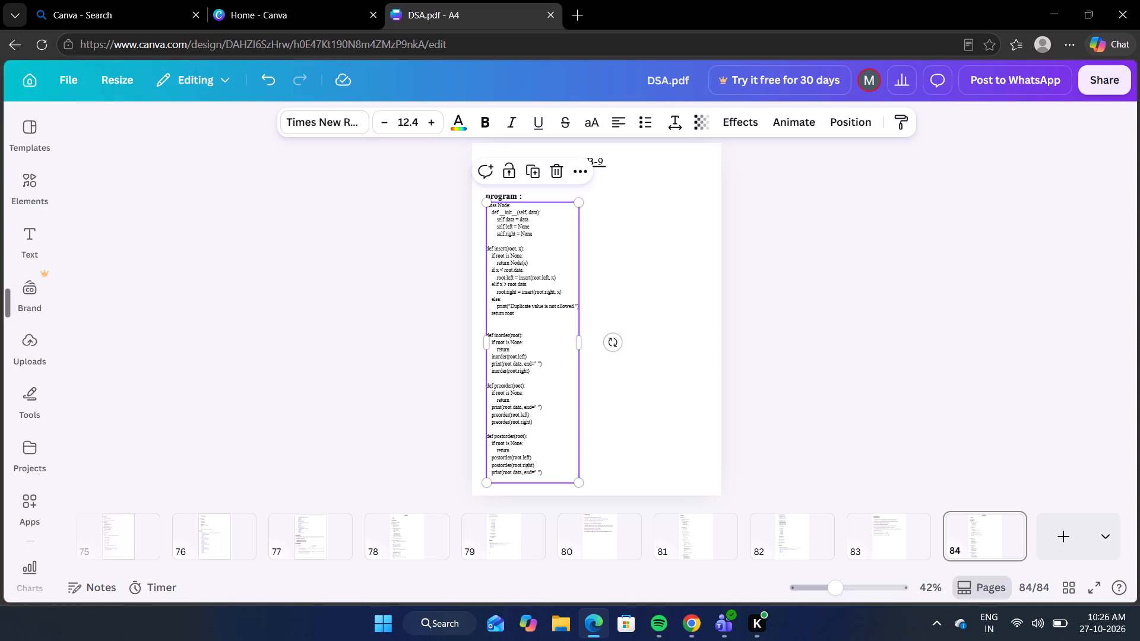
Shift the code text box slightly down so it clears the "program :" label and lines up with its left edge.
left_click(422, 262)
right_click_drag(506, 303, 507, 328)
right_click_drag(507, 328, 507, 330)
left_click(746, 212)
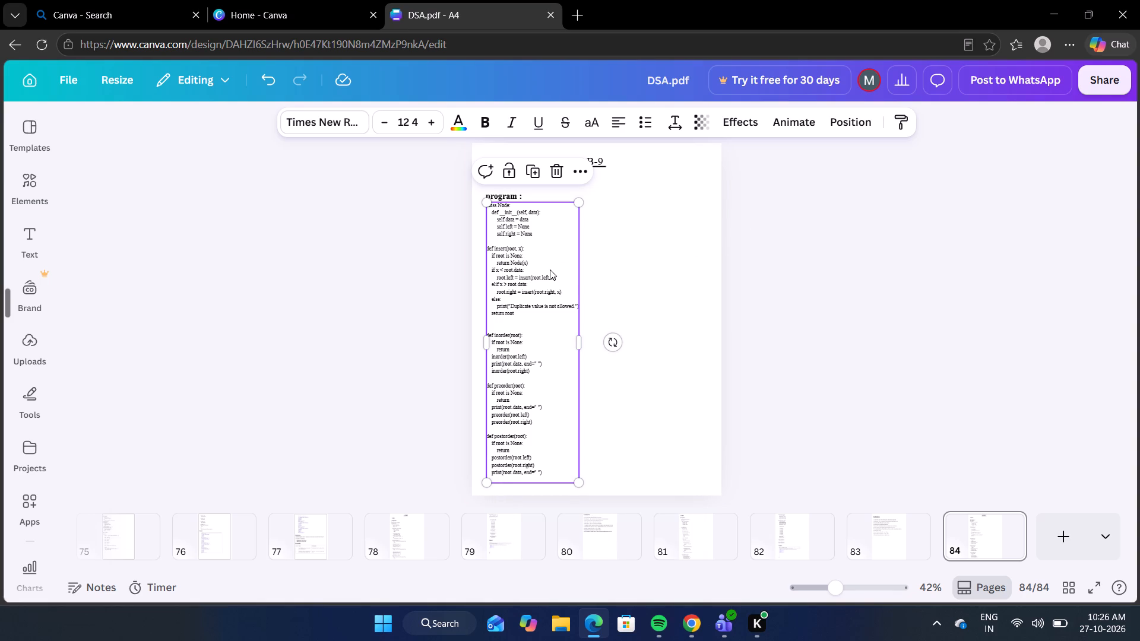
left_click(545, 280)
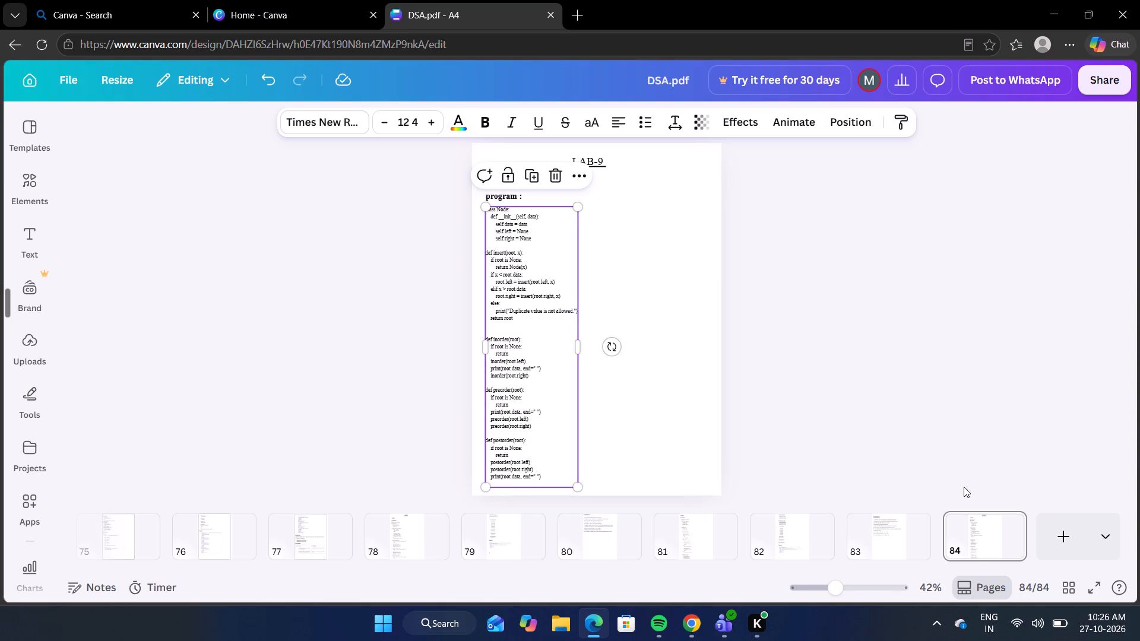
Add two blank pages after the LAB-9 page, then go back to page 84.
left_click(1076, 547)
left_click(1064, 544)
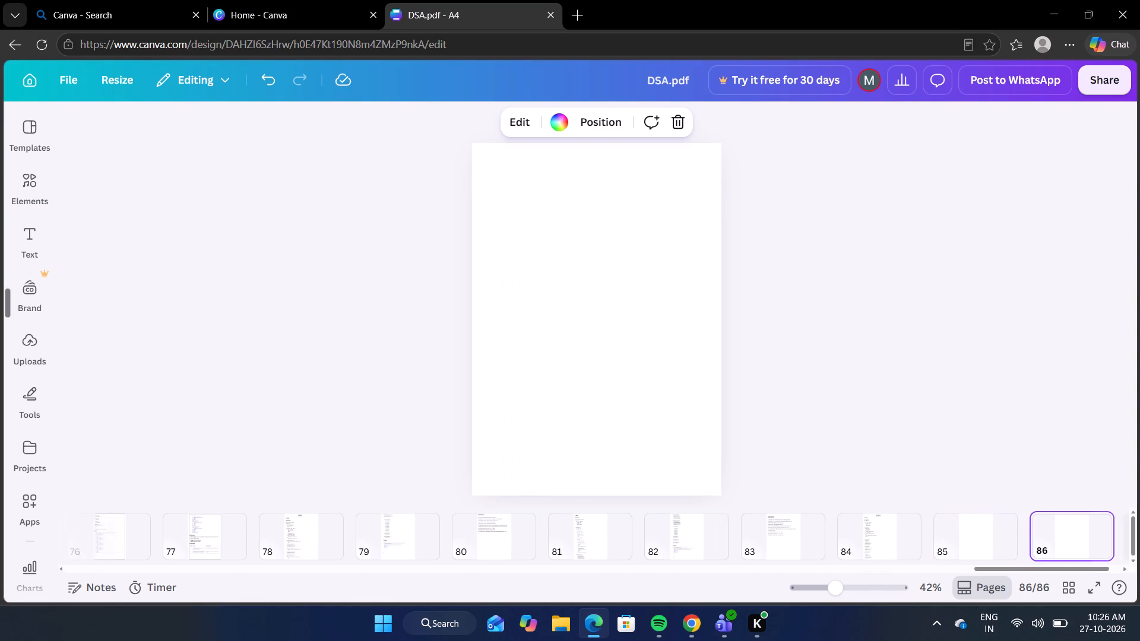
left_click(794, 541)
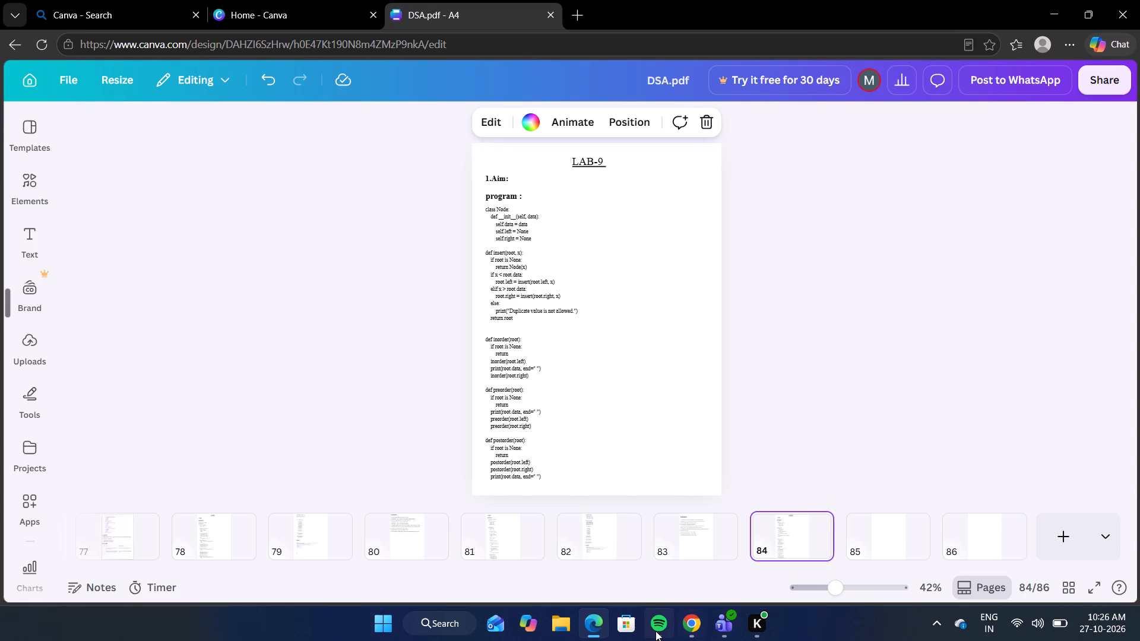
Switch to Chrome and copy the find_min, find_max, search and count_nodes functions from Week9.py.
left_click(685, 624)
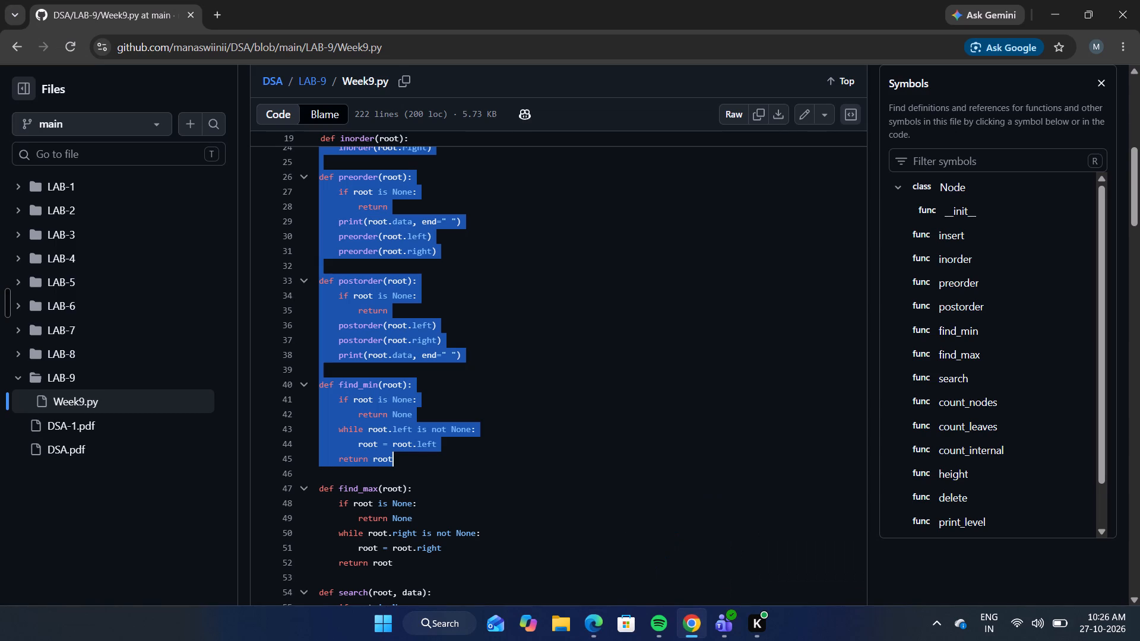
right_click(479, 374)
left_click(436, 354)
left_click(259, 371)
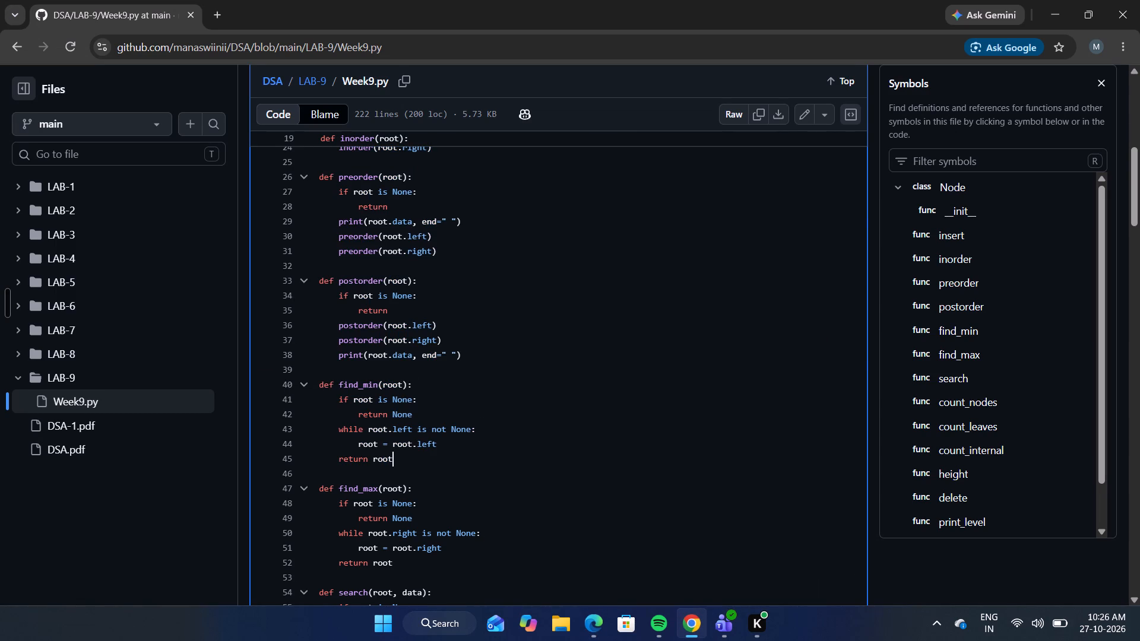
scroll(323, 351, "down", 1)
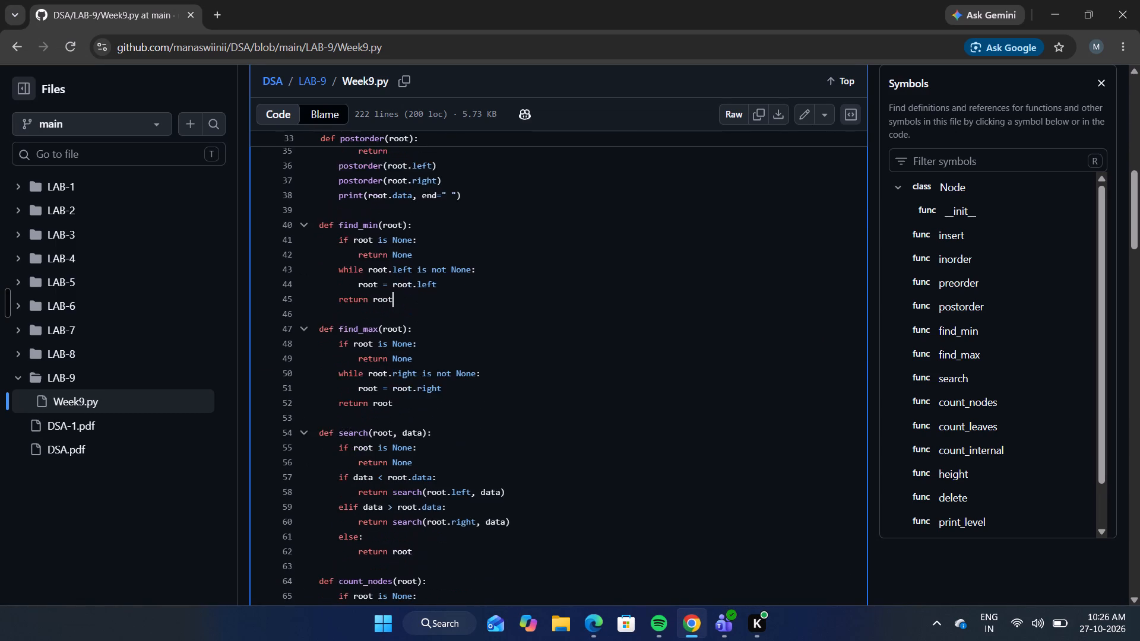
scroll(323, 351, "down", 1)
left_click_drag(316, 193, 384, 355)
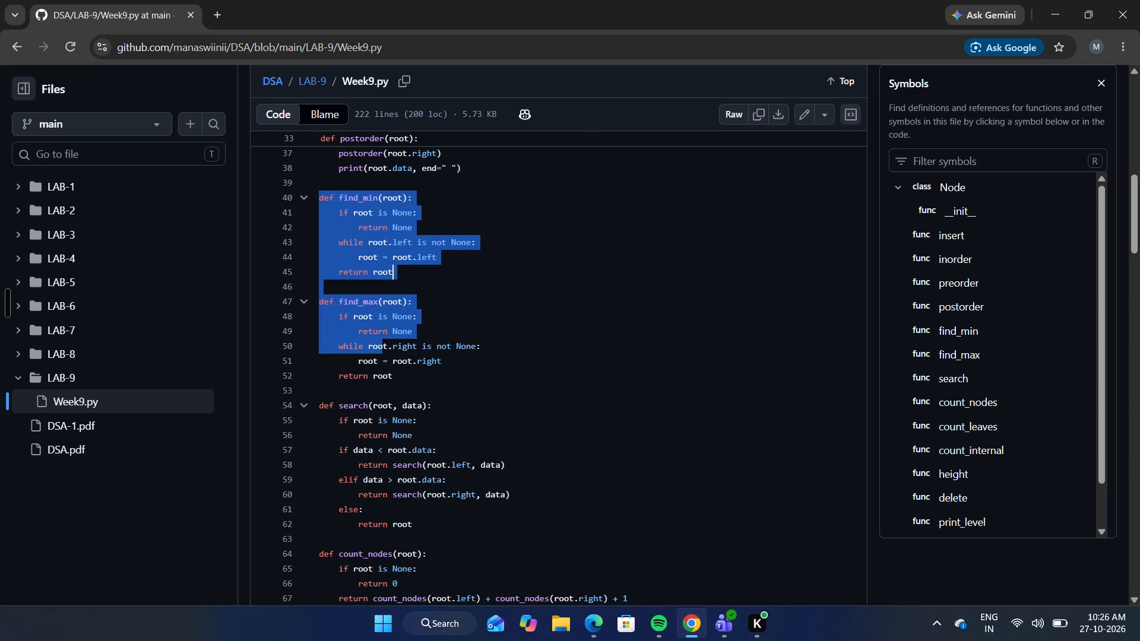
left_click_drag(384, 355, 473, 504)
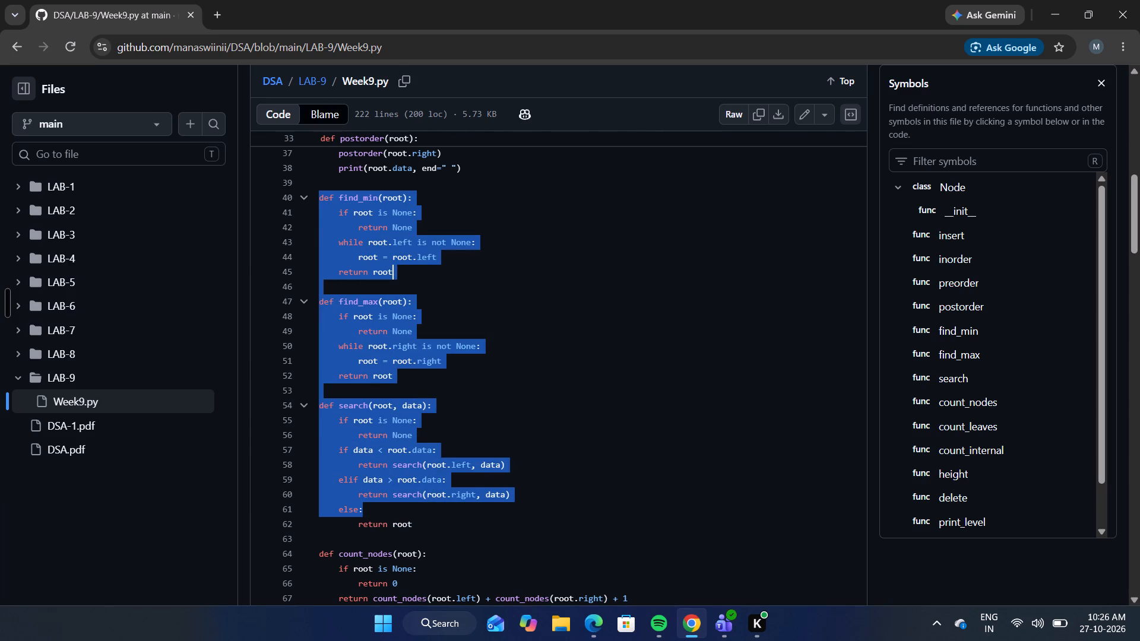
left_click_drag(473, 504, 643, 269)
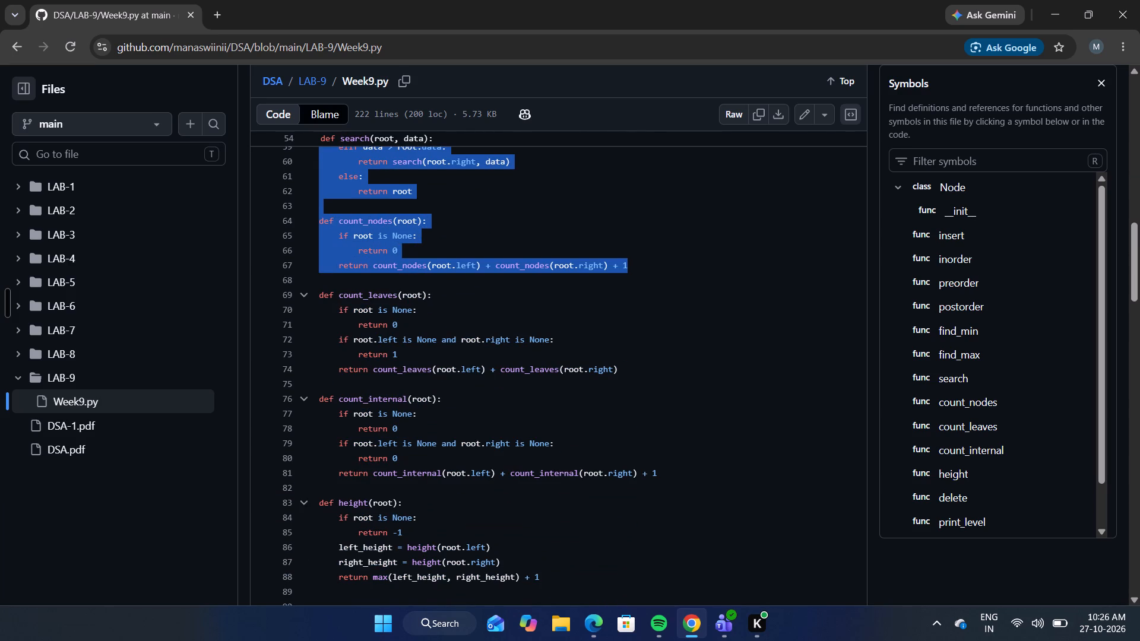
left_click_drag(643, 269, 657, 270)
key("ctrl+c")
Back in Edge, paste the copied code onto blank page 85, remove its bold formatting and left-align it.
left_click(565, 560)
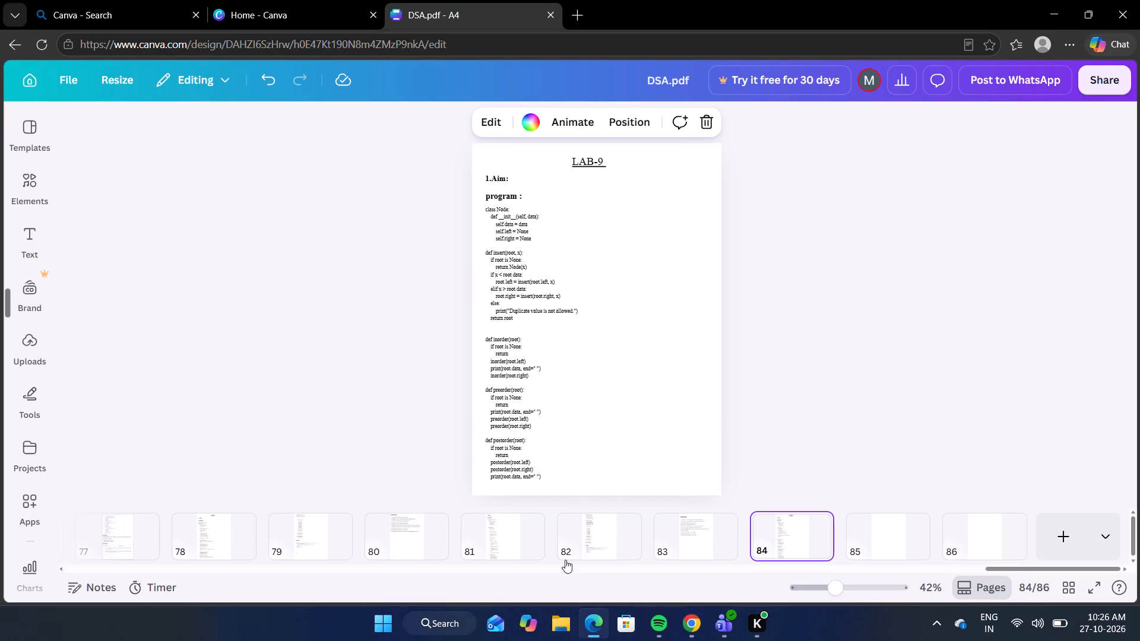
left_click(885, 532)
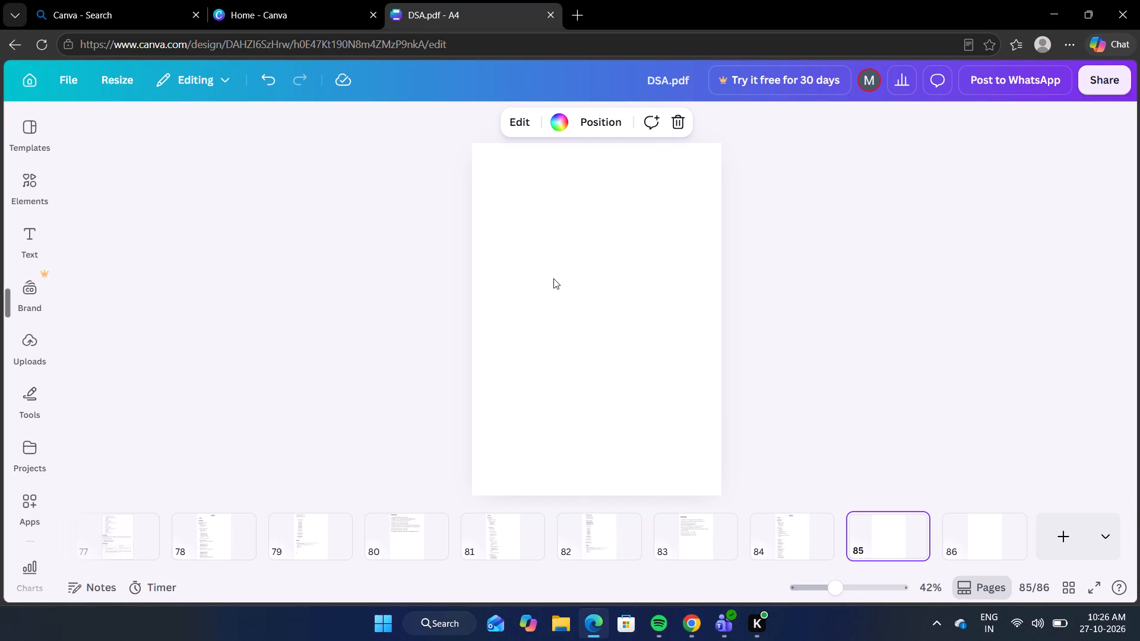
key("ctrl+v")
left_click(484, 121)
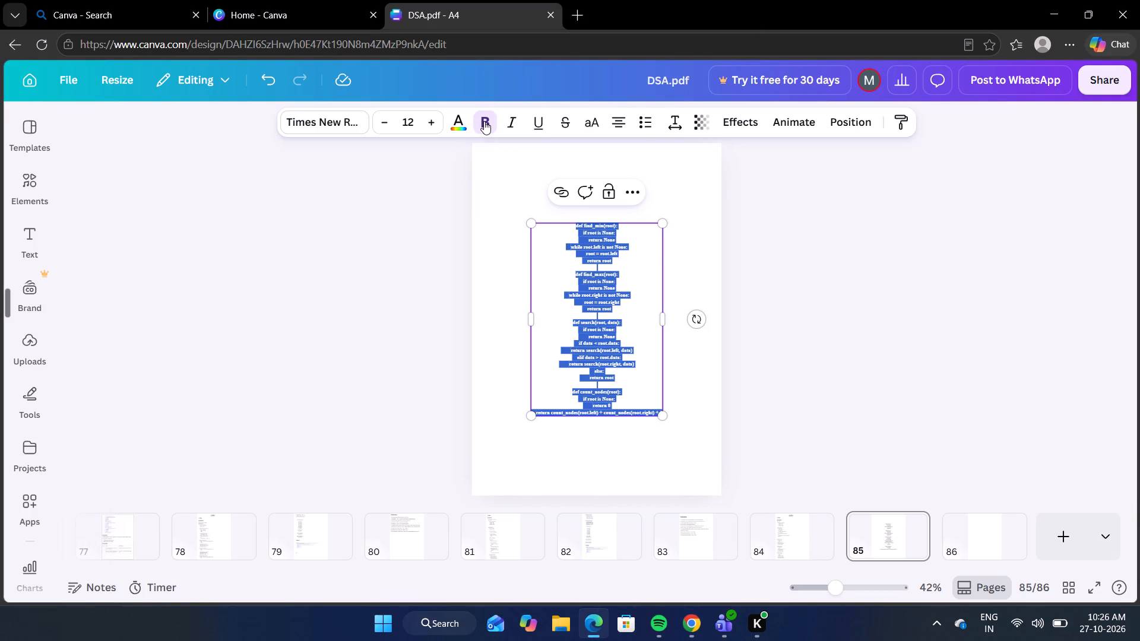
left_click(612, 123)
left_click(455, 193)
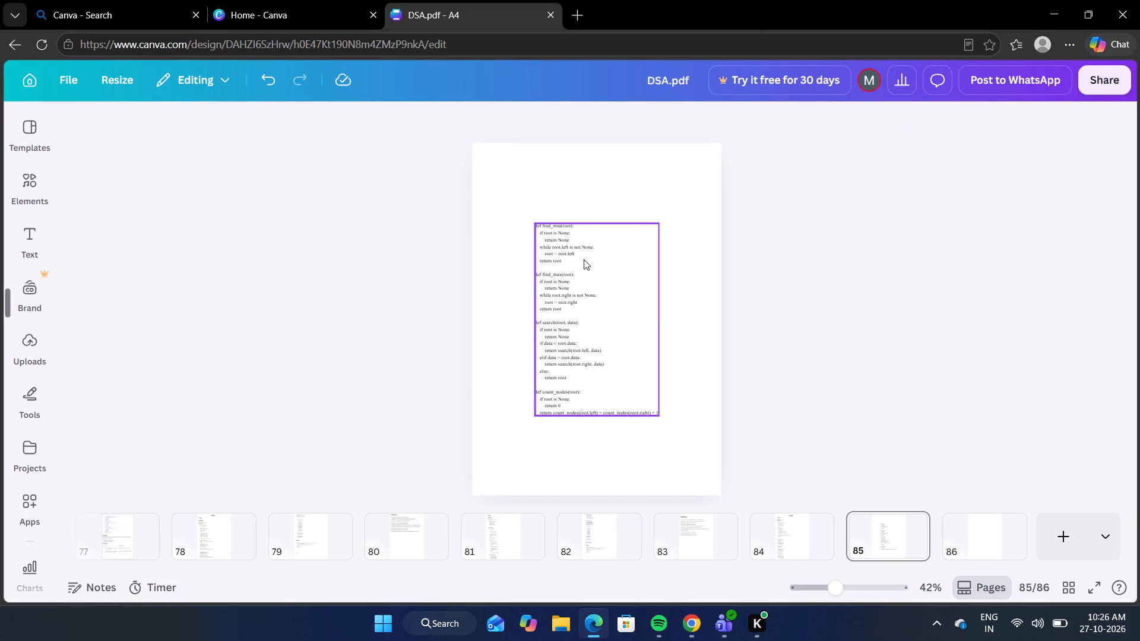
Set the font size of the code text box on page 85 to 12.4.
right_click_drag(582, 261, 579, 253)
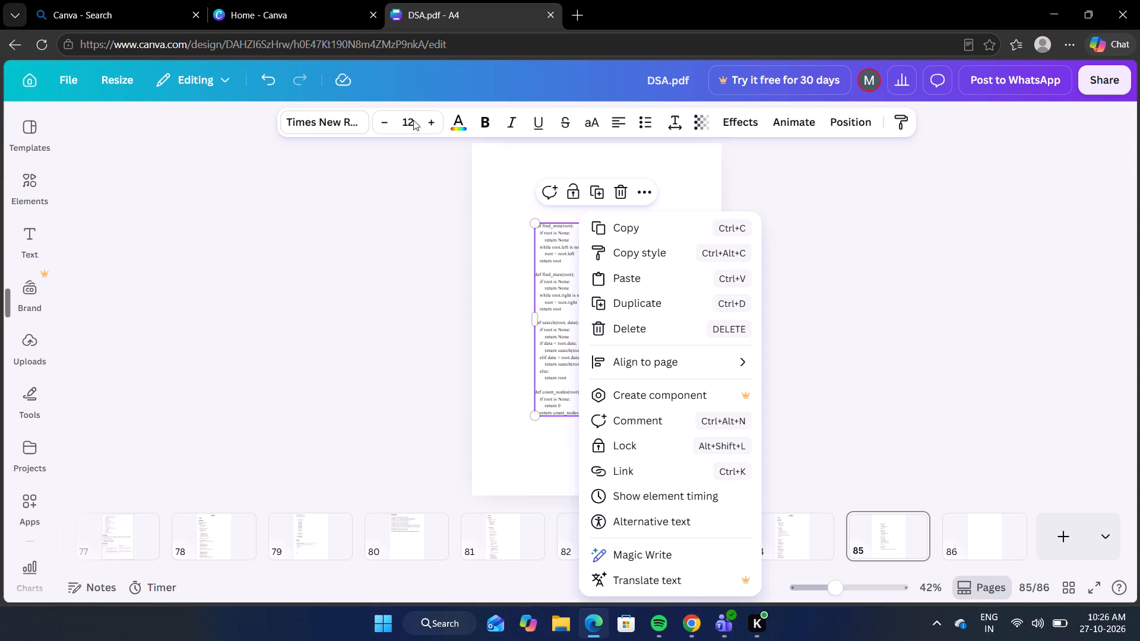
left_click(413, 120)
left_click(413, 120)
type("12.4")
key("Return")
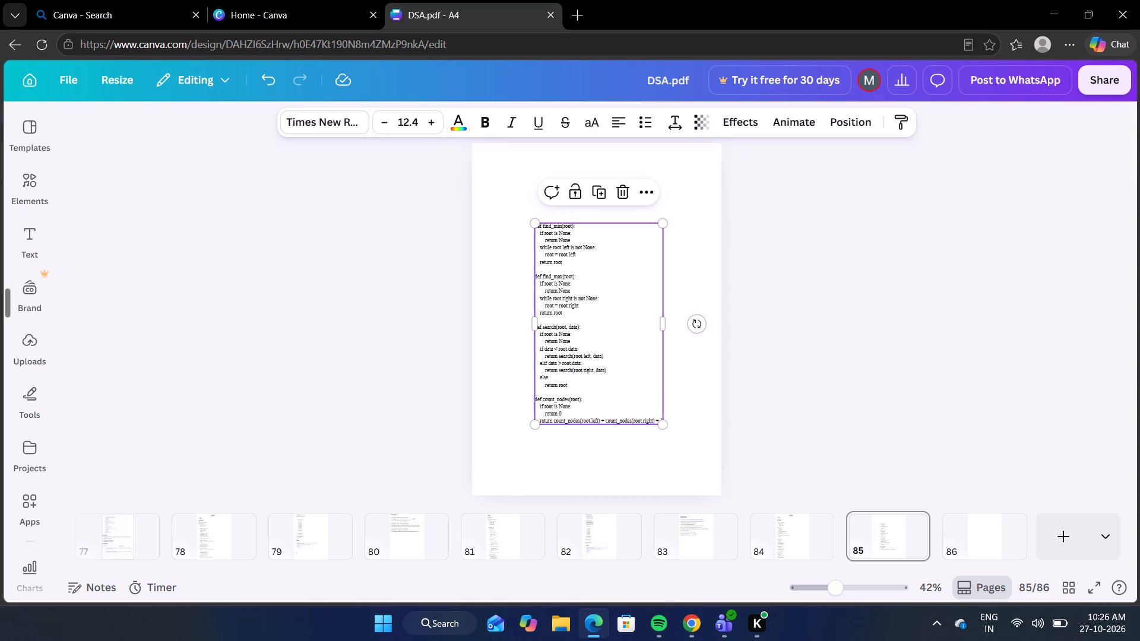
Move the code text box to the upper-left area of page 85, just inside the margins.
left_click(385, 209)
left_click_drag(554, 277, 509, 216)
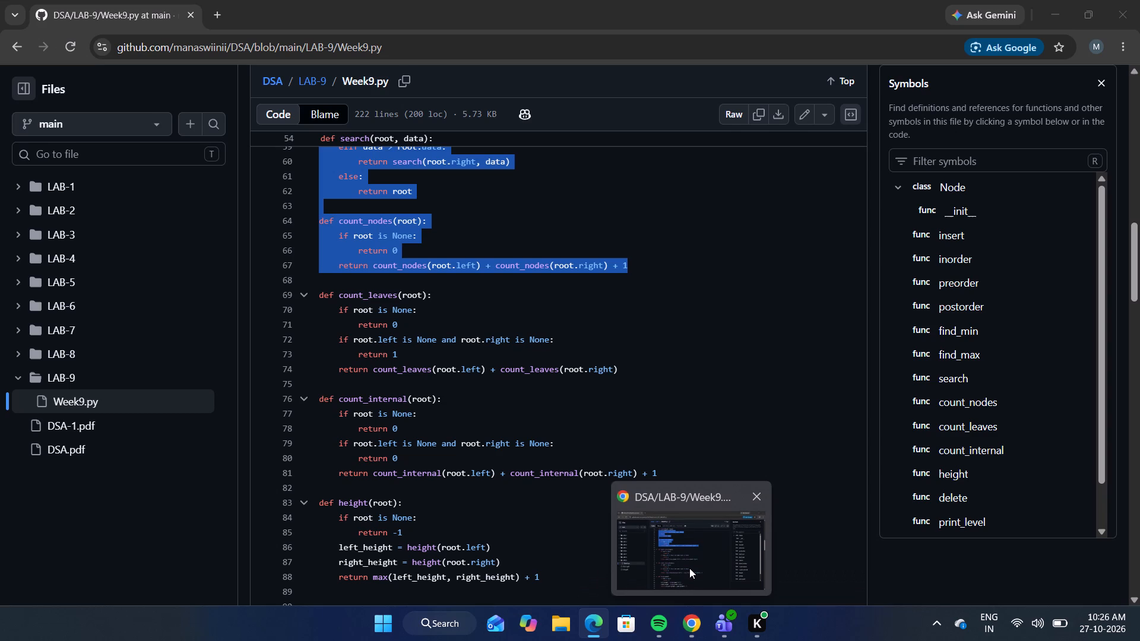
Switch to Chrome and copy the count_leaves and count_internal functions from Week9.py.
right_click(689, 568)
left_click(561, 407)
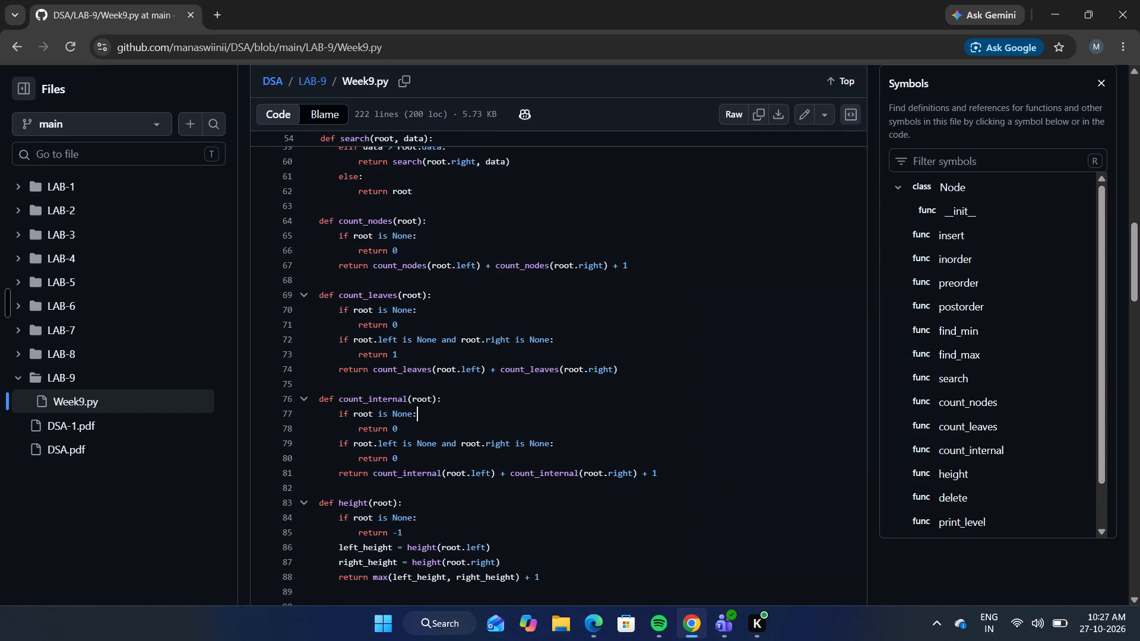
scroll(401, 368, "down", 1)
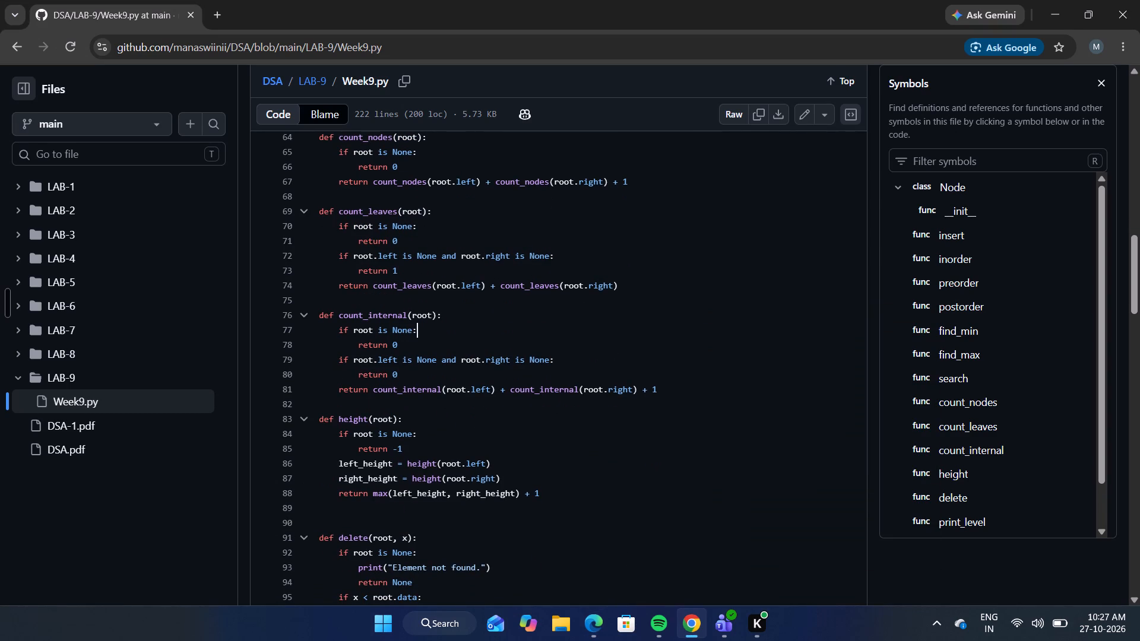
left_click_drag(315, 210, 673, 379)
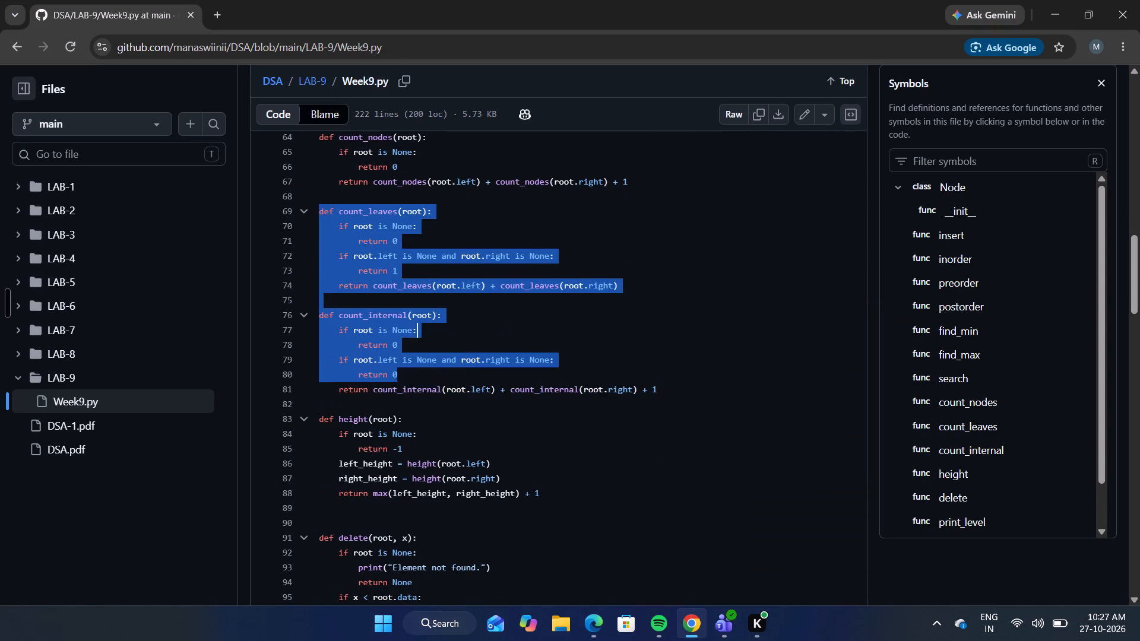
left_click_drag(673, 379, 667, 395)
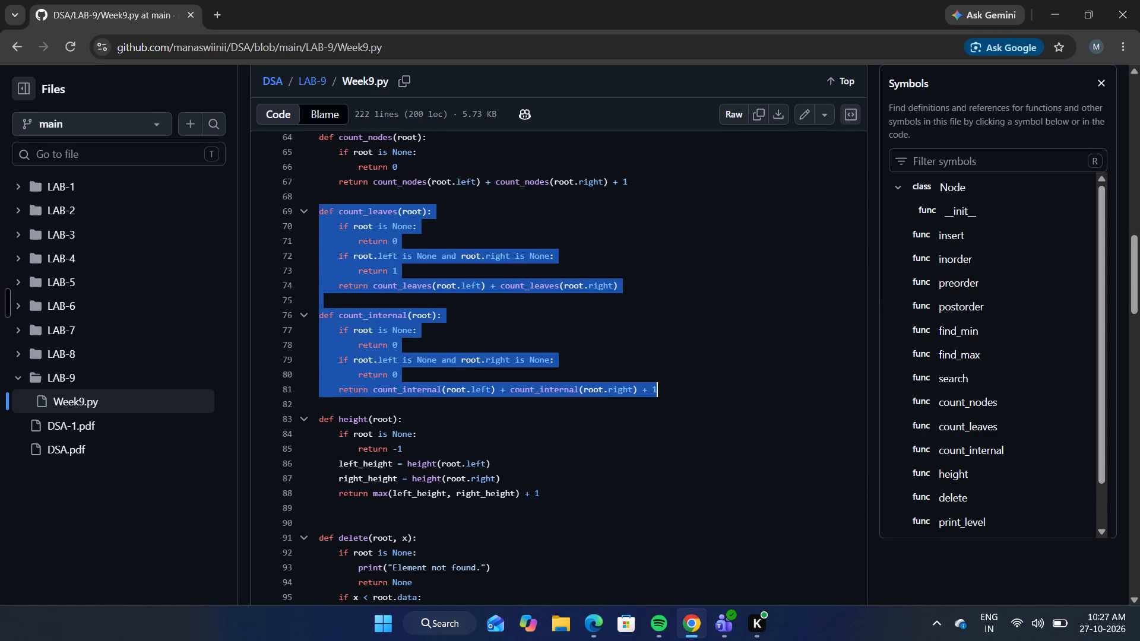
key("ctrl+c")
Back in Edge, paste the copied functions onto page 85 and remove their bold formatting.
left_click(593, 588)
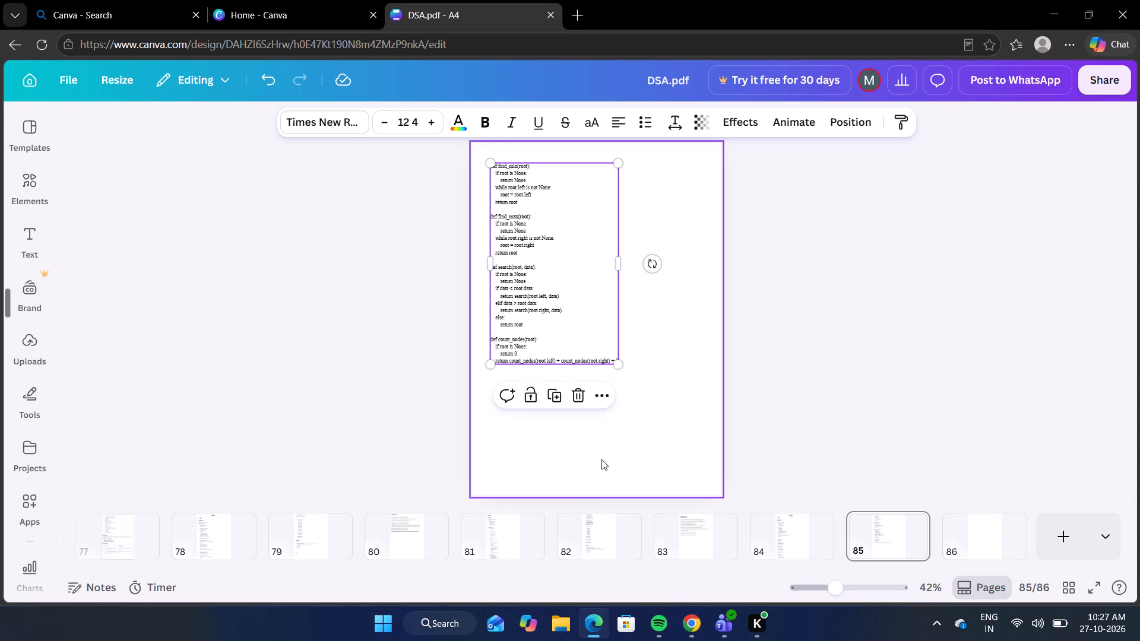
key("ctrl+v")
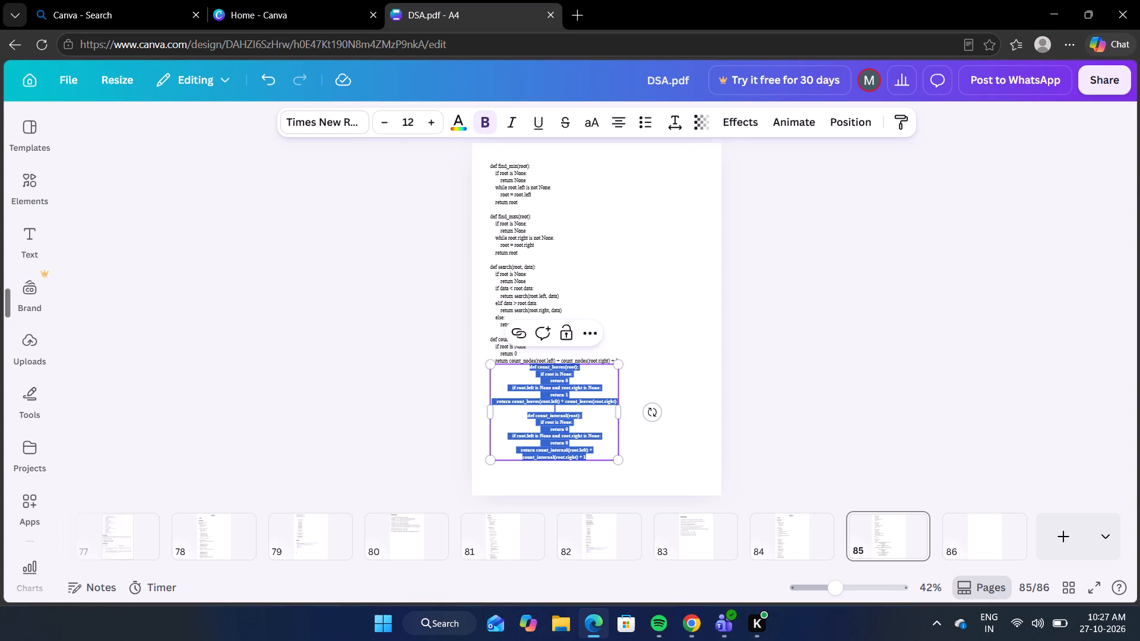
left_click(482, 122)
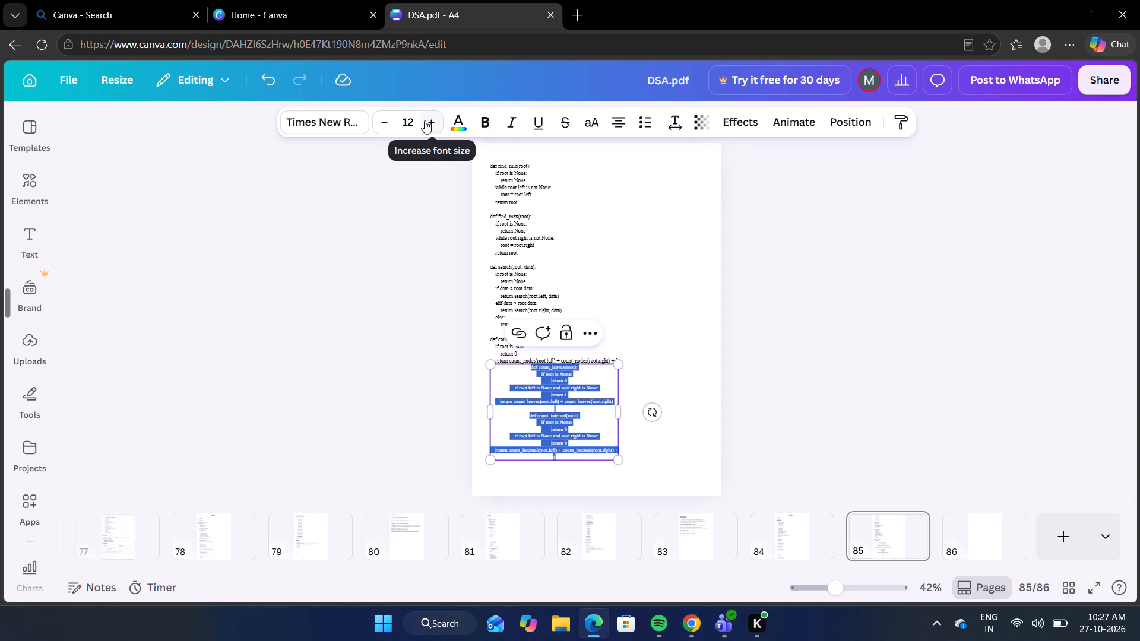
Set the count_leaves and count_internal text box to font size 12.4 and left-align its text.
left_click(407, 118)
type("12")
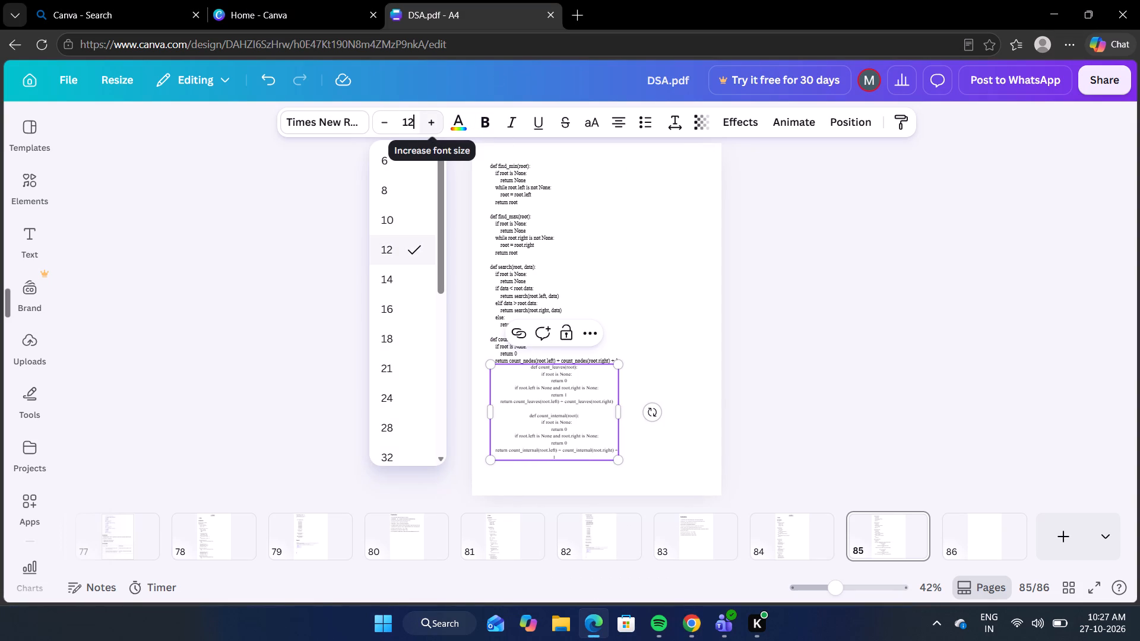
type(".4")
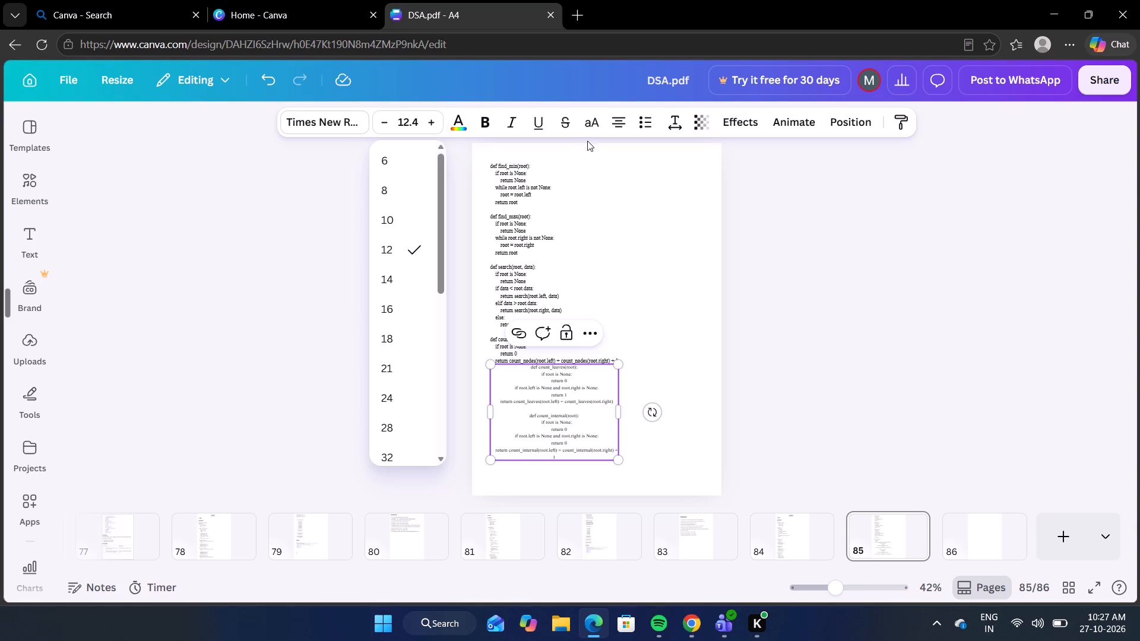
left_click(687, 239)
left_click(582, 424)
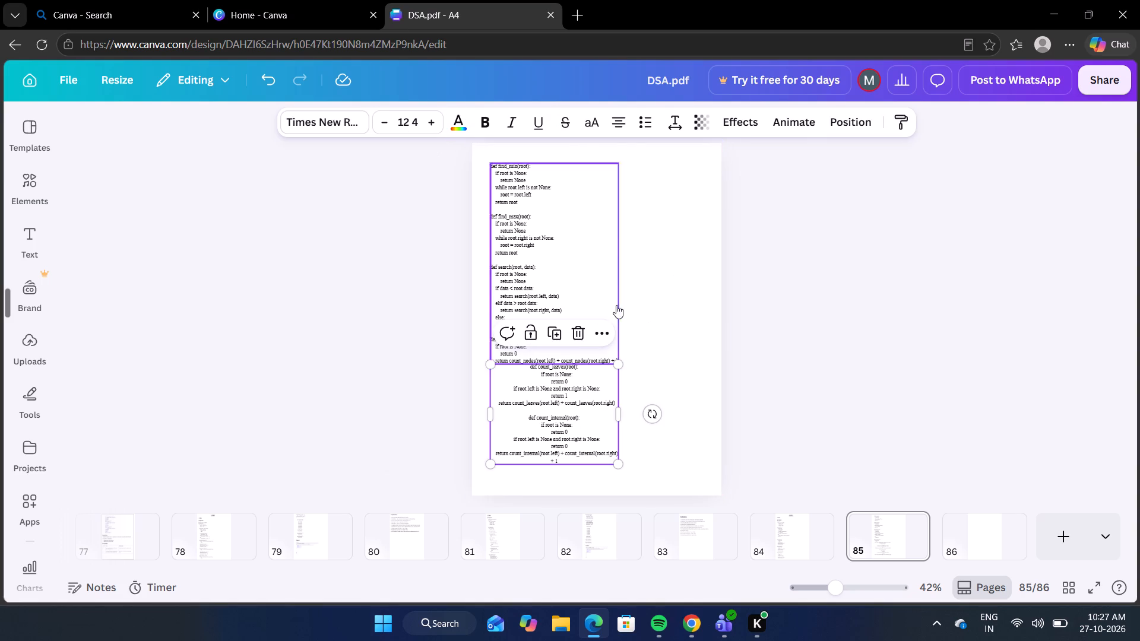
left_click(623, 130)
left_click(663, 303)
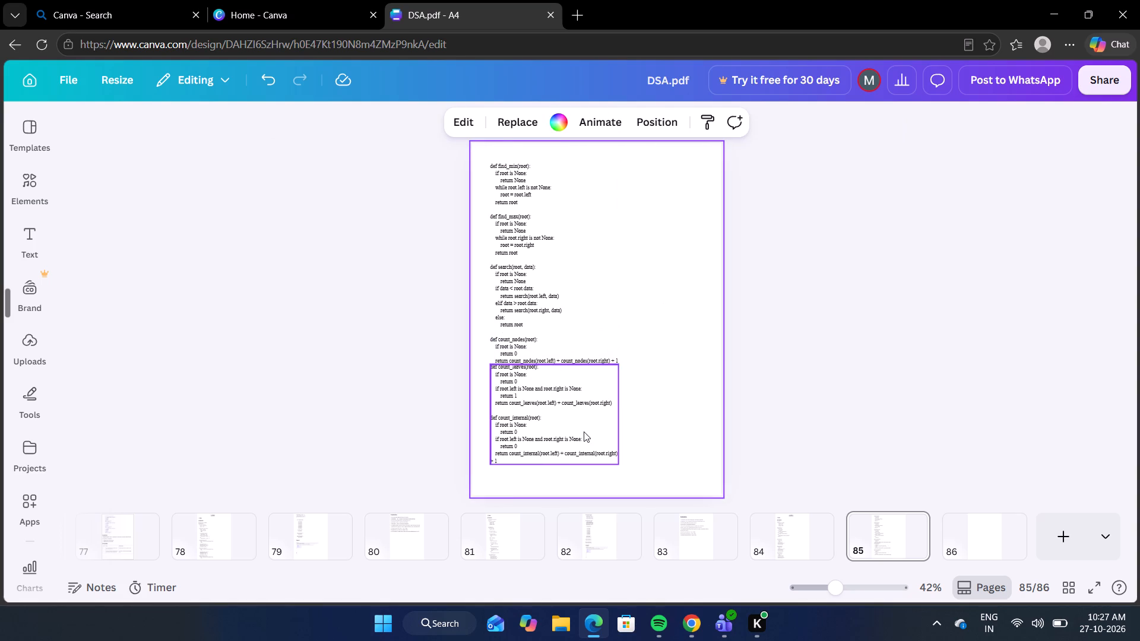
Shift the count_leaves and count_internal text box down to leave a line's gap below the count_nodes code.
left_click_drag(584, 431, 582, 442)
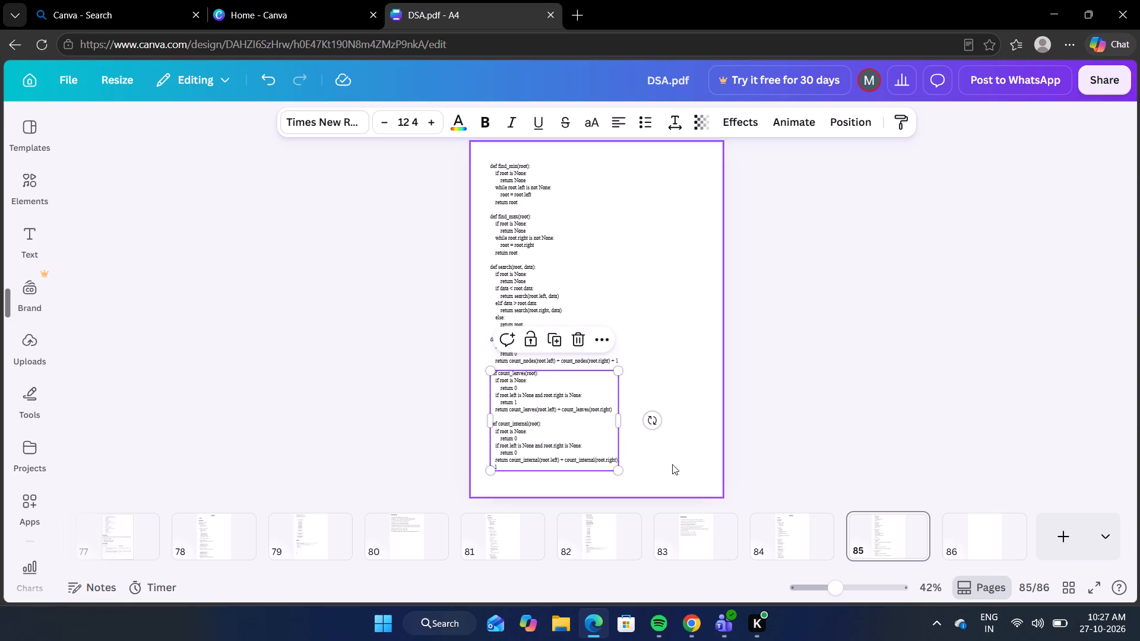
left_click(691, 391)
left_click_drag(568, 427, 568, 433)
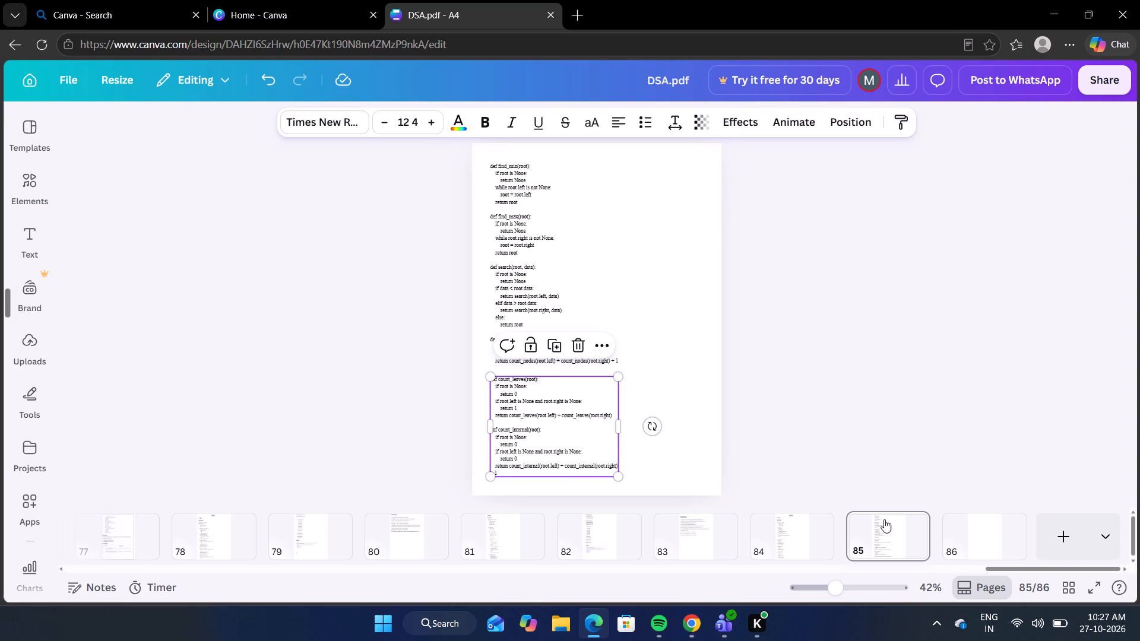
Open the blank page 86, switch to Chrome and copy the height and delete functions from Week9.py.
left_click(992, 535)
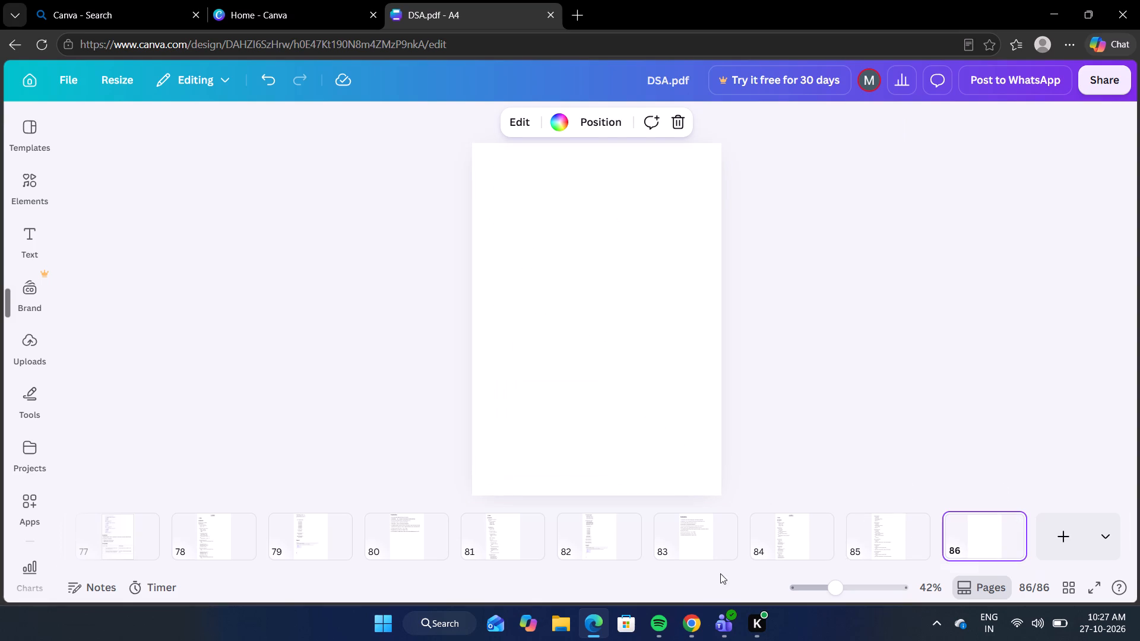
left_click(701, 626)
scroll(625, 440, "down", 2)
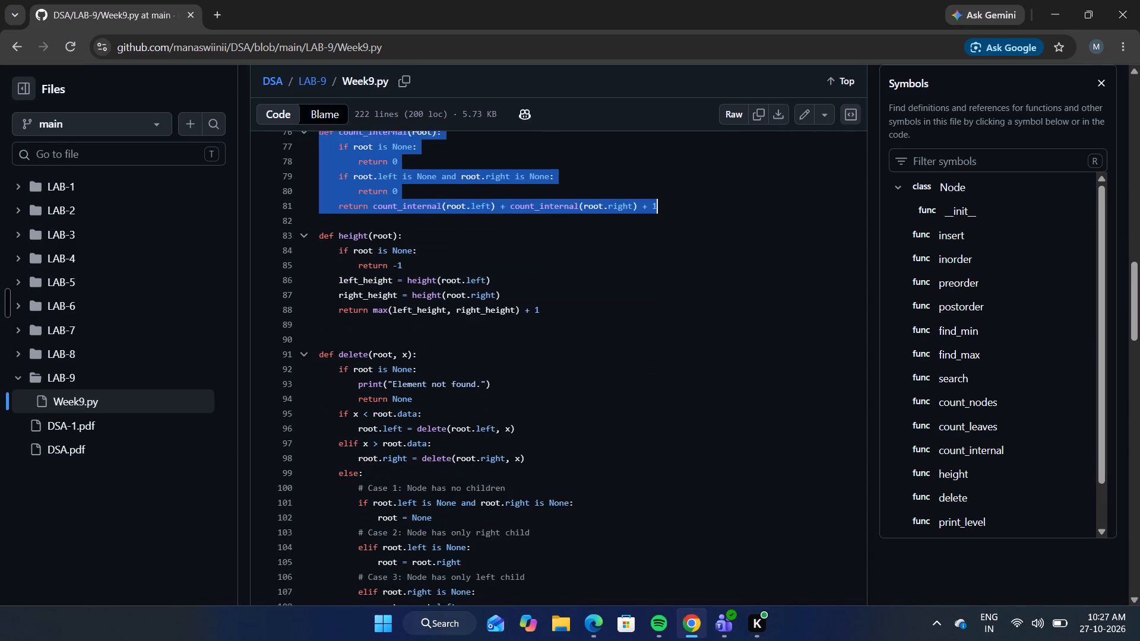
scroll(625, 440, "down", 2)
scroll(625, 440, "up", 1)
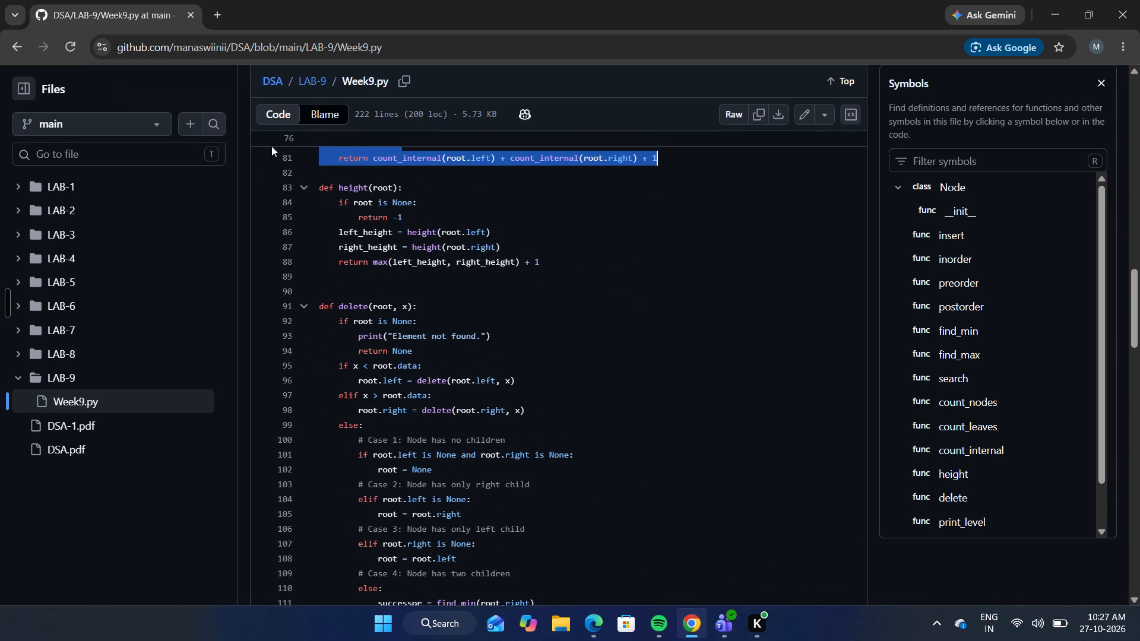
left_click_drag(315, 184, 369, 367)
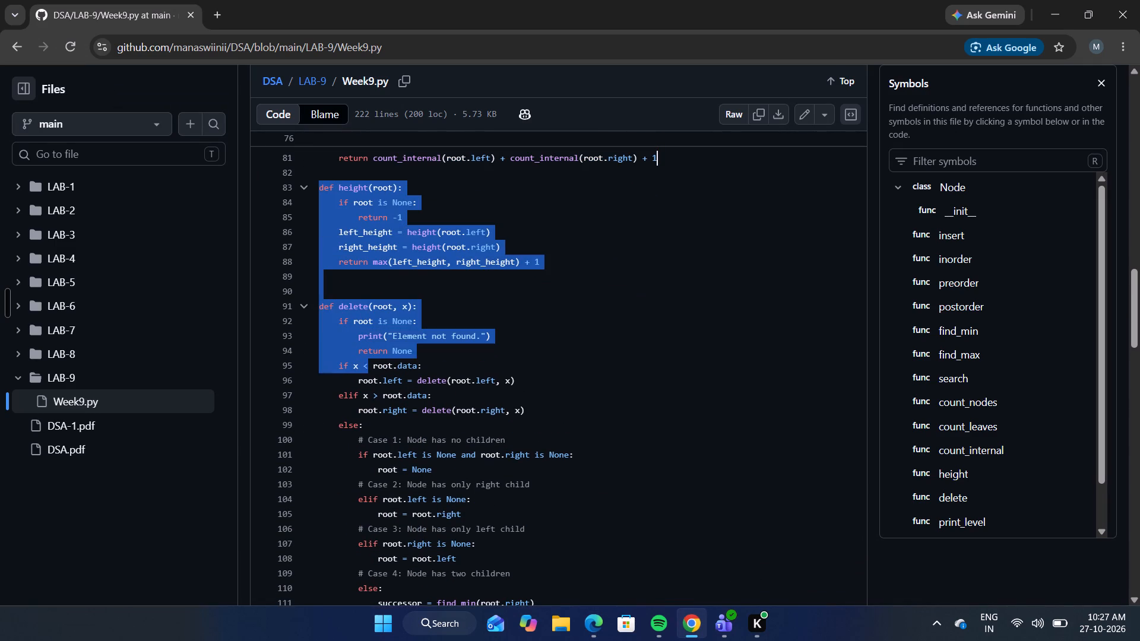
left_click_drag(369, 367, 514, 576)
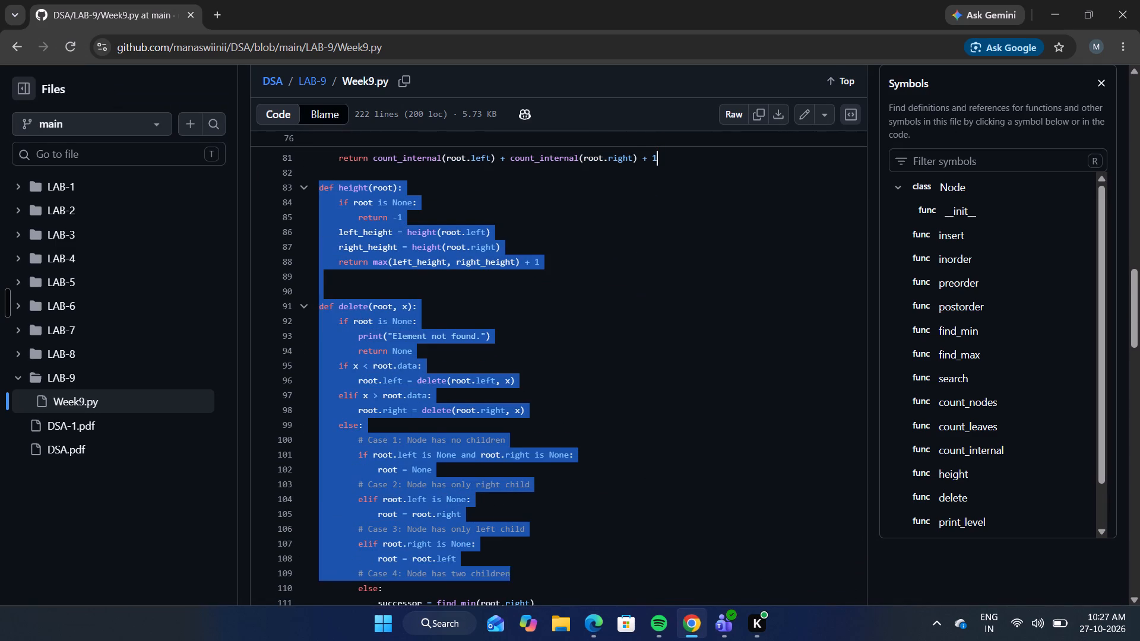
left_click_drag(514, 576, 569, 169)
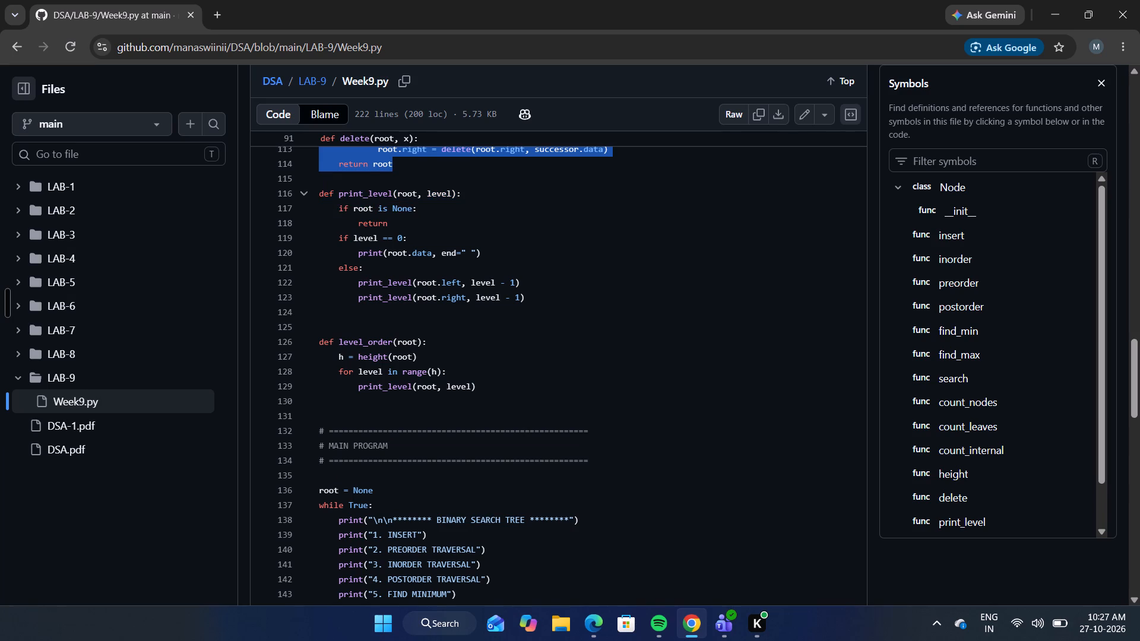
left_click_drag(569, 169, 571, 182)
key("ctrl+c")
Back in Edge, paste the copied height and delete functions onto page 86.
left_click(604, 624)
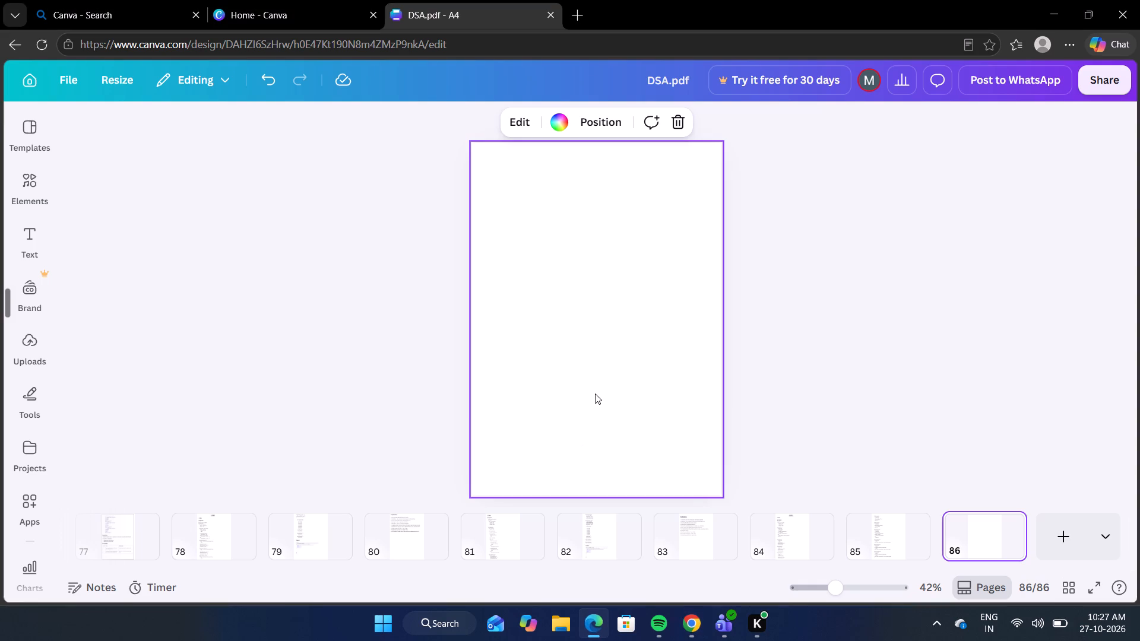
key("ctrl+v")
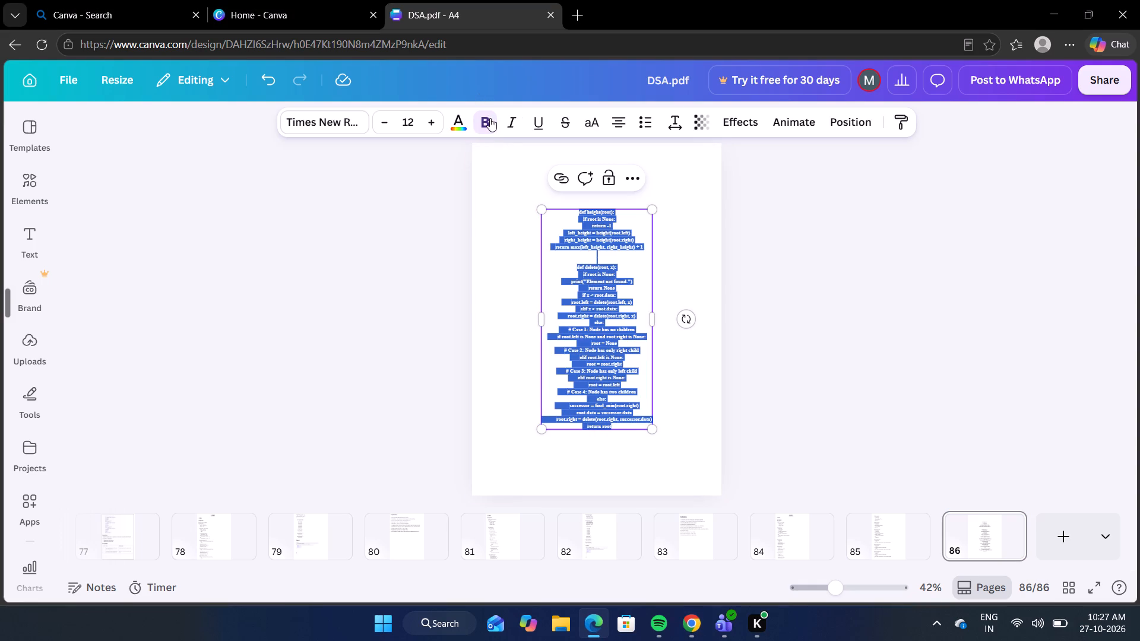
Format the height and delete text as non-bold, left-aligned and font size 12.4.
left_click(490, 119)
left_click(621, 129)
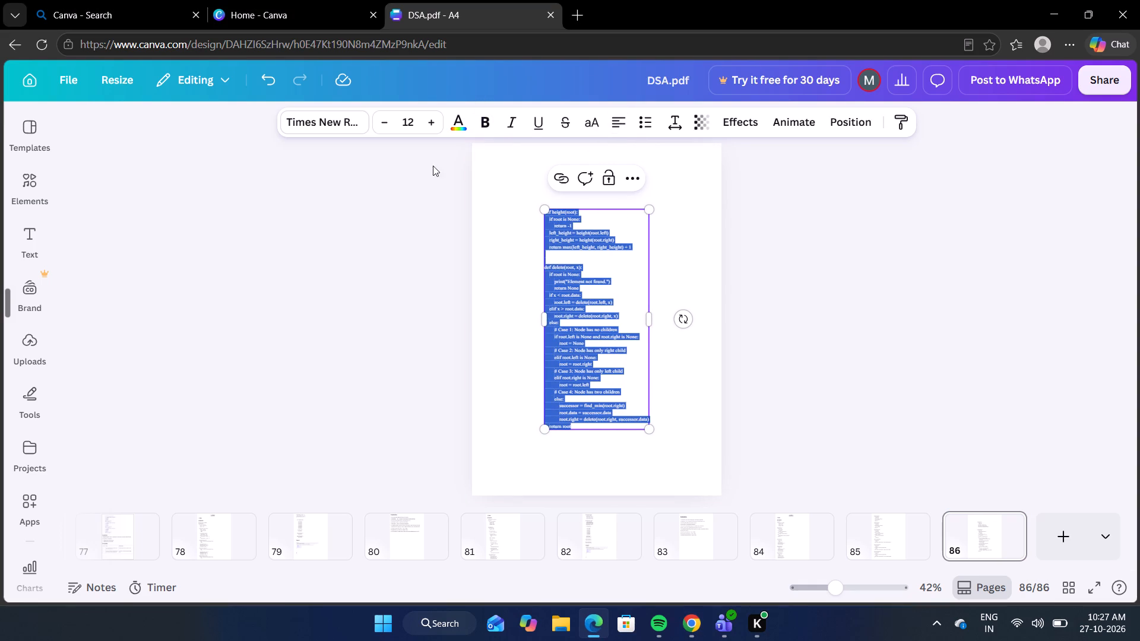
left_click(416, 127)
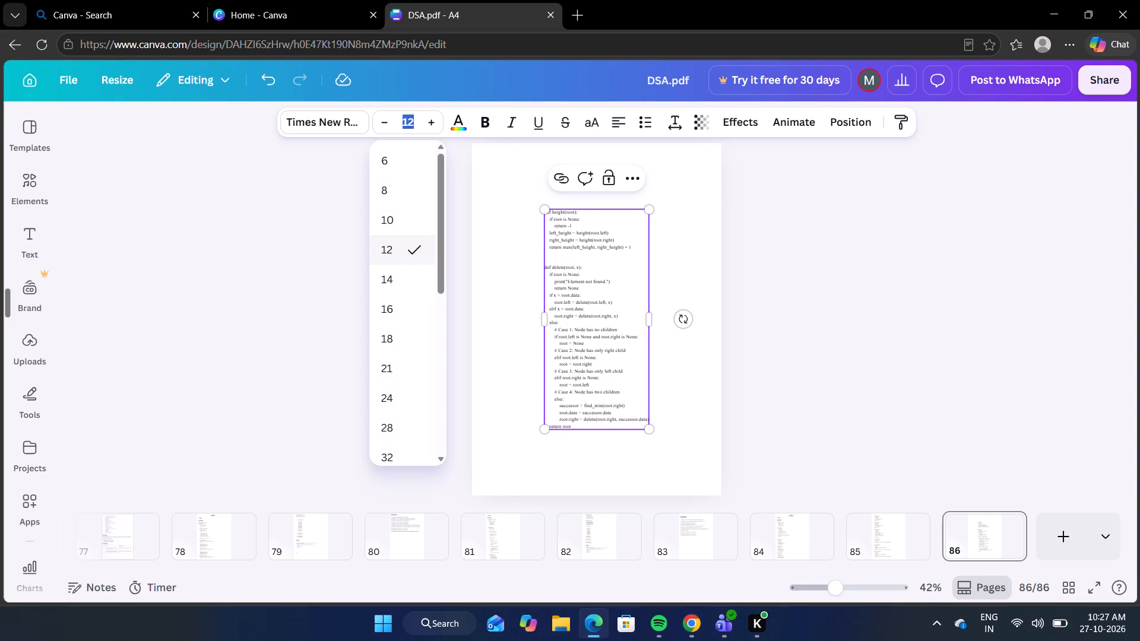
type("12.4")
key("Return")
left_click(422, 264)
Move the height and delete text box to the upper-left margin of page 86.
left_click_drag(560, 276, 557, 271)
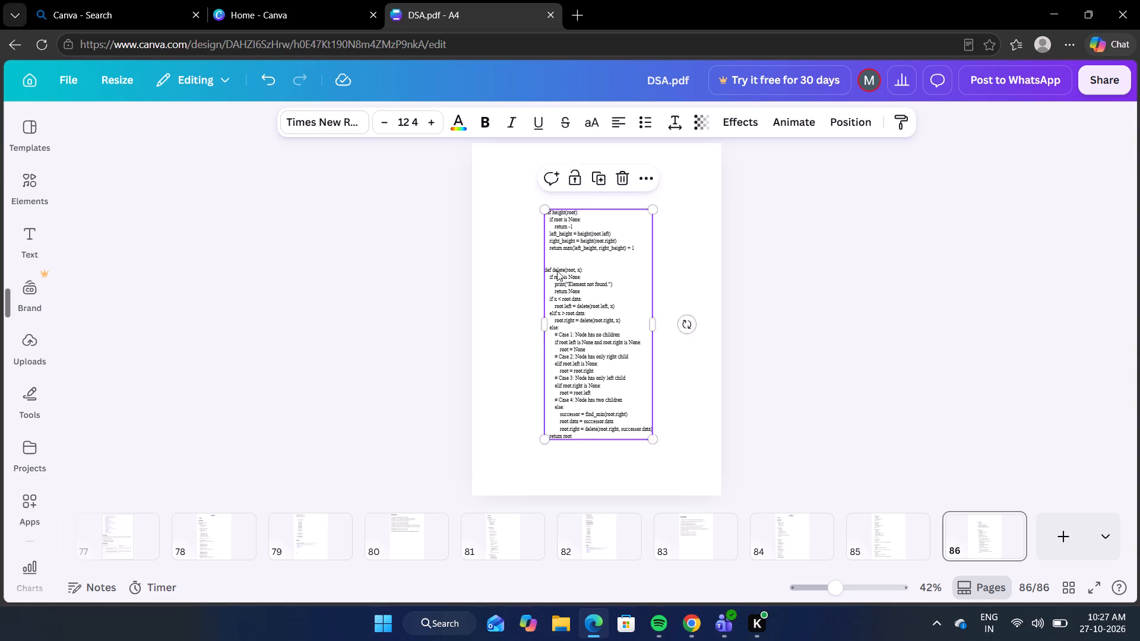
left_click_drag(557, 271, 507, 229)
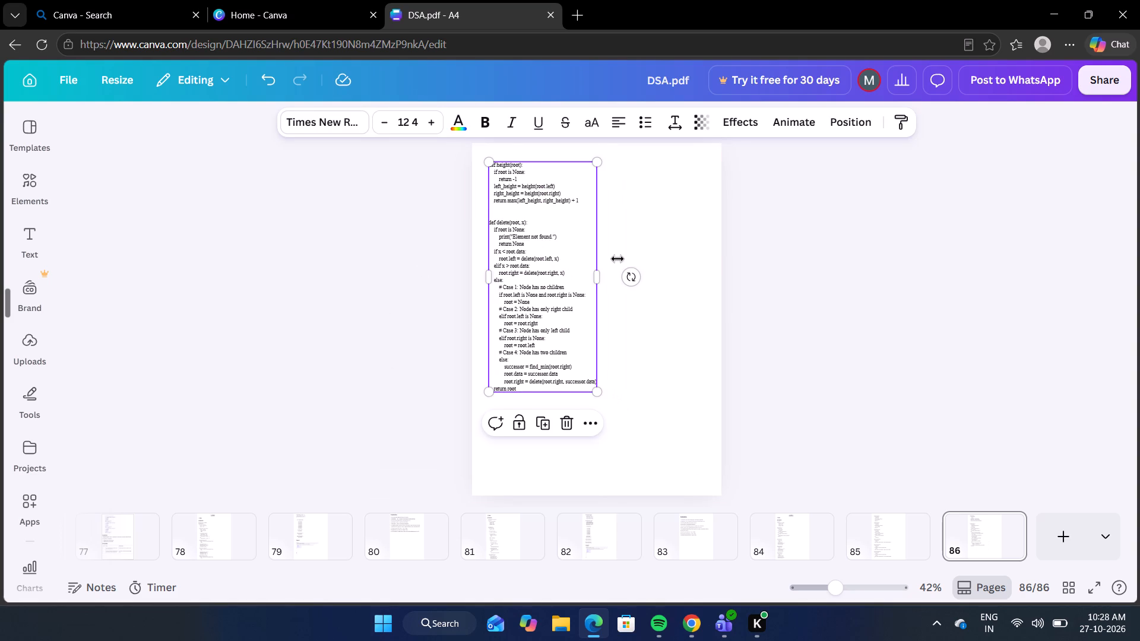
left_click(689, 342)
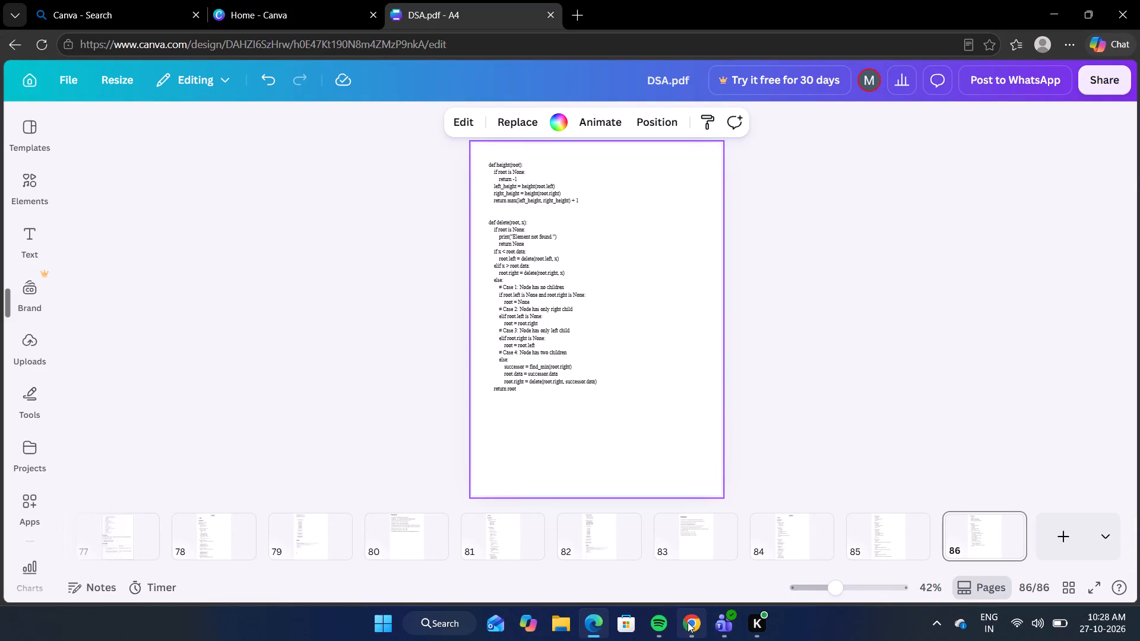
Switch to Chrome and copy the print_level and level_order functions from Week9.py.
left_click(701, 552)
scroll(577, 423, "down", 1)
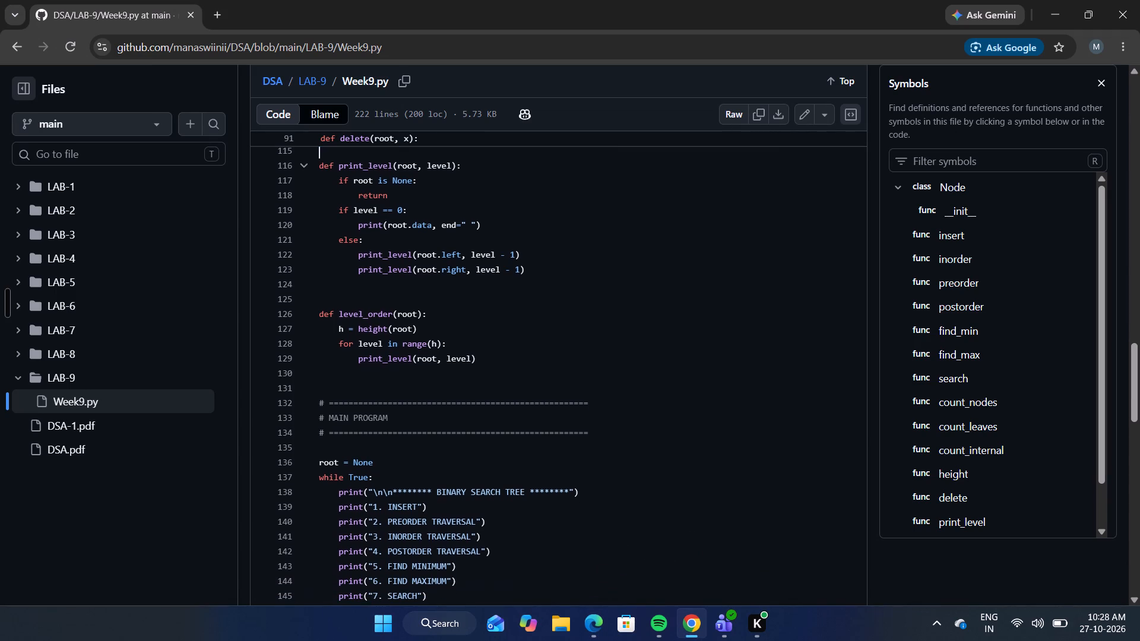
left_click_drag(316, 163, 407, 256)
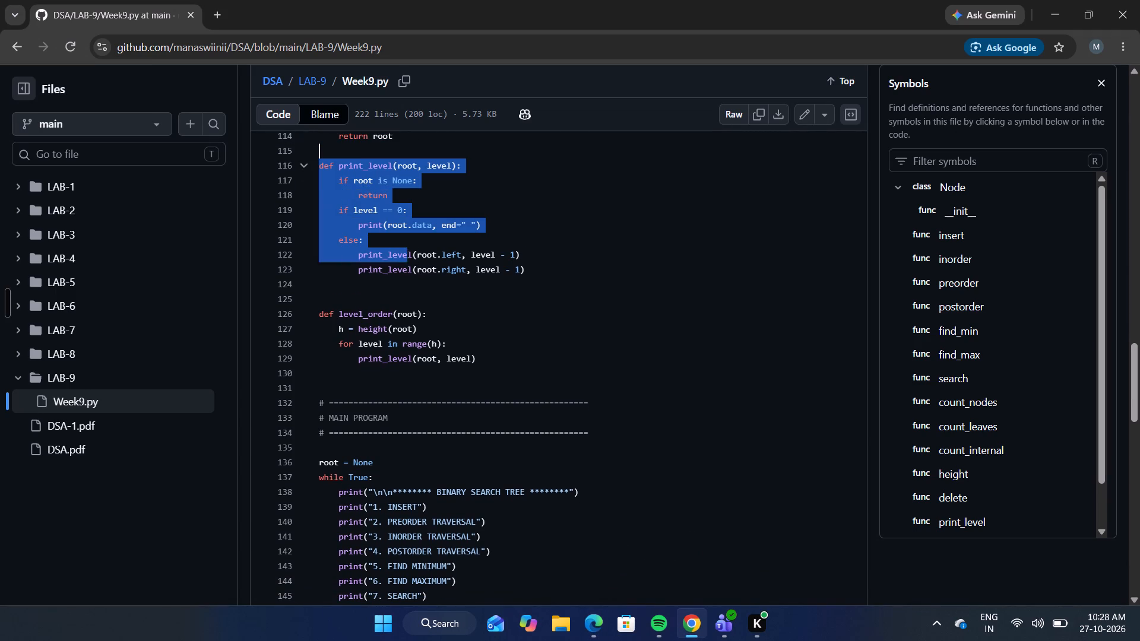
left_click_drag(407, 256, 511, 363)
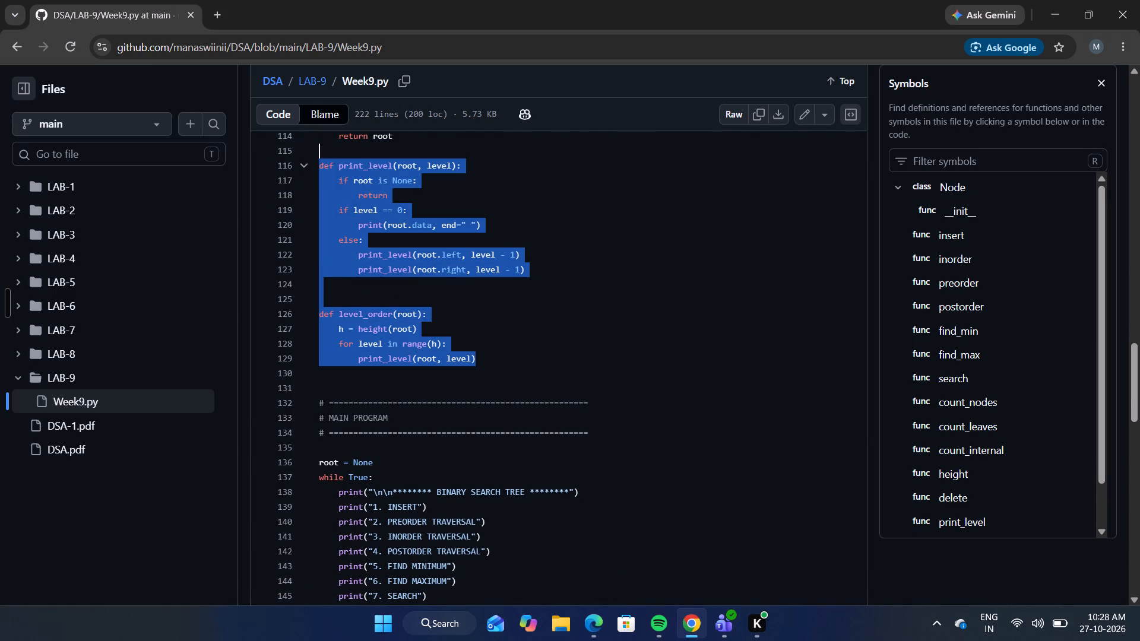
left_click_drag(511, 363, 519, 362)
key("ctrl+c")
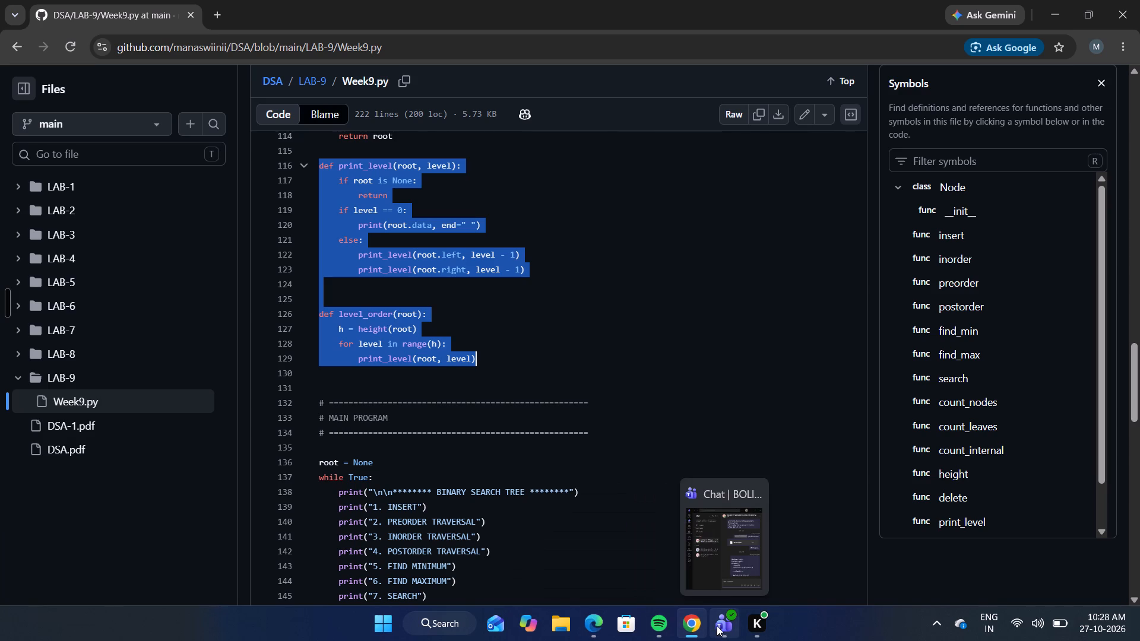
Back in Edge, paste the copied print_level and level_order functions onto page 86.
left_click(603, 622)
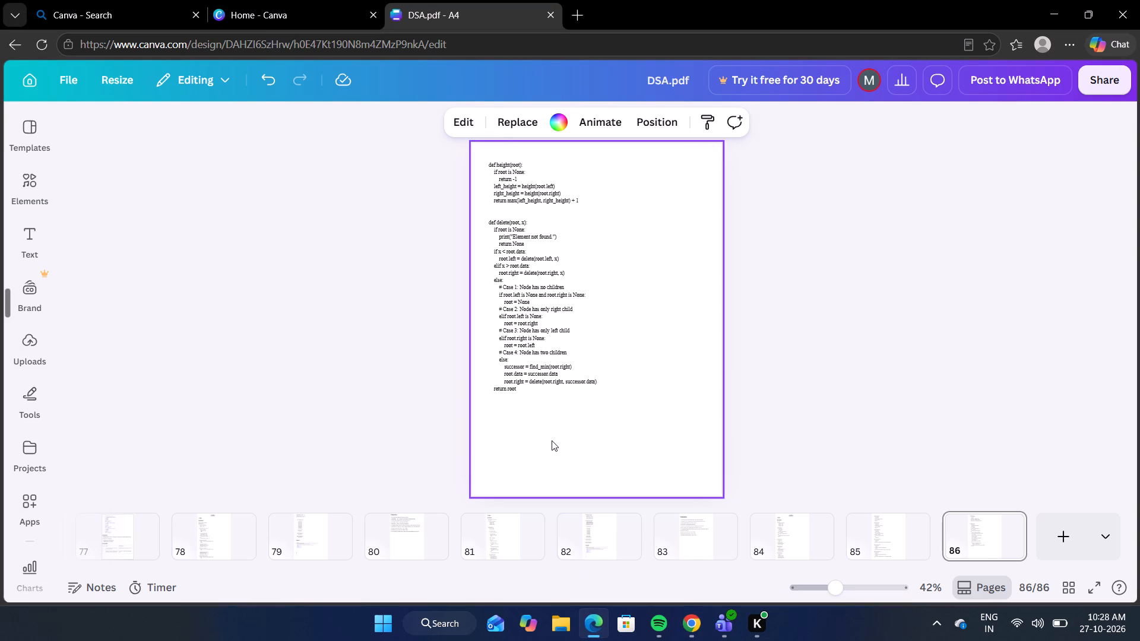
key("ctrl+v")
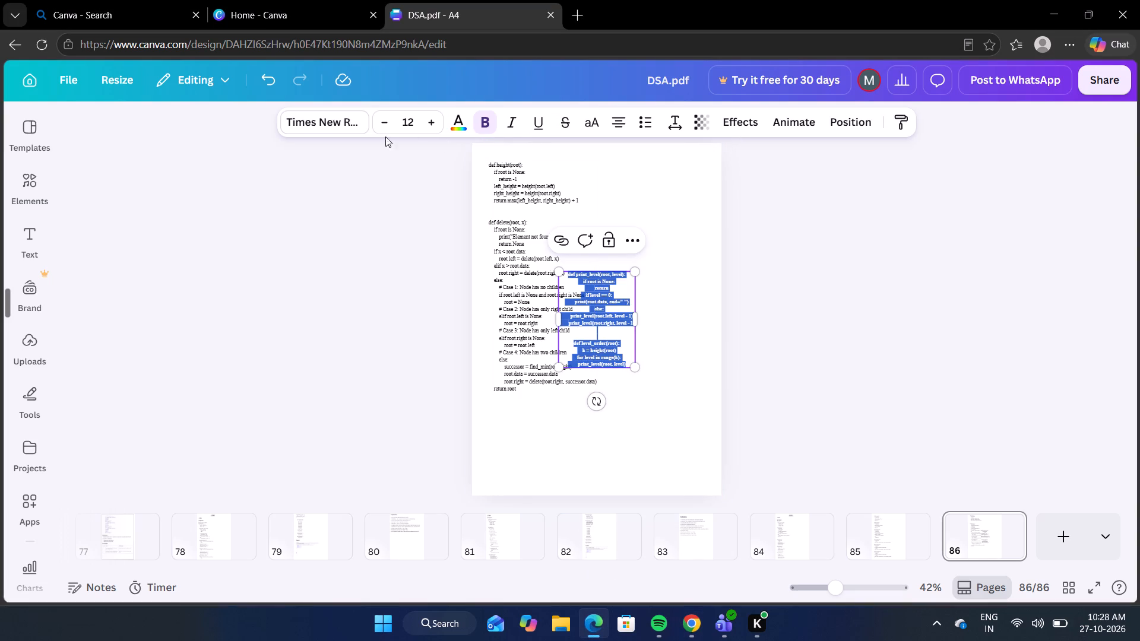
Format the print_level and level_order text as non-bold, left-aligned and font size 12.4.
left_click(486, 126)
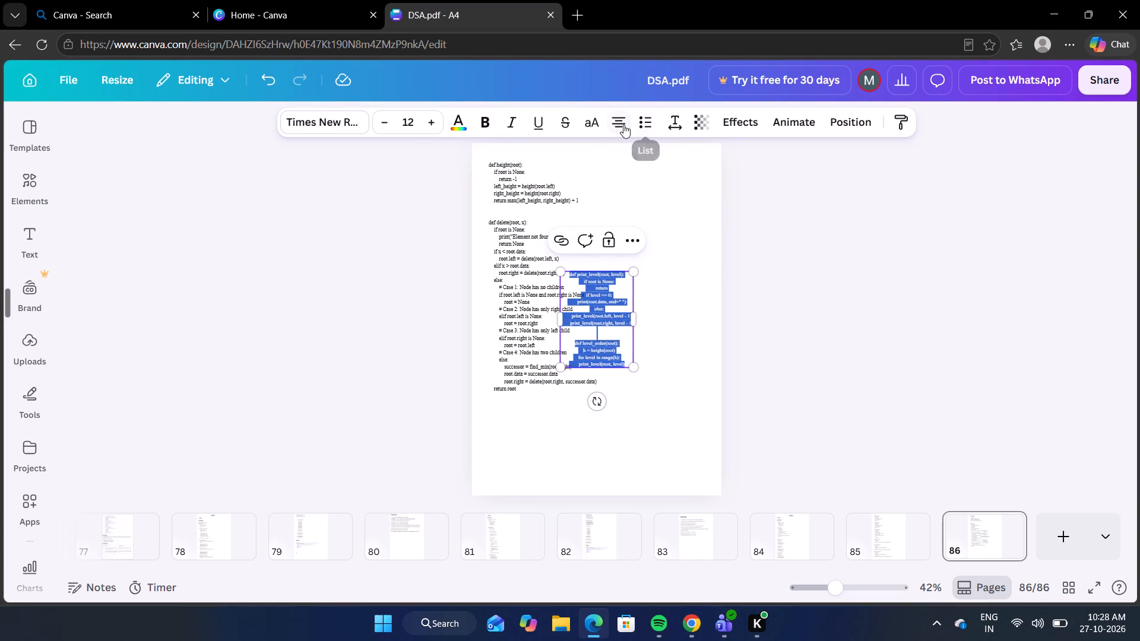
left_click(622, 125)
left_click(416, 124)
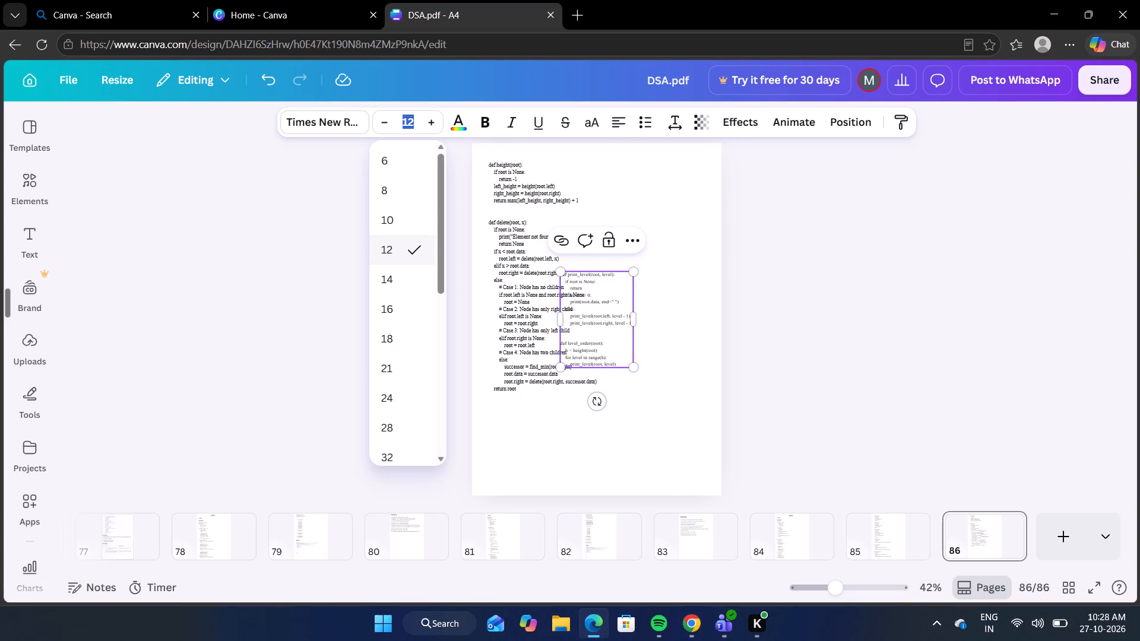
type("12.")
key("4")
key("Return")
left_click(437, 204)
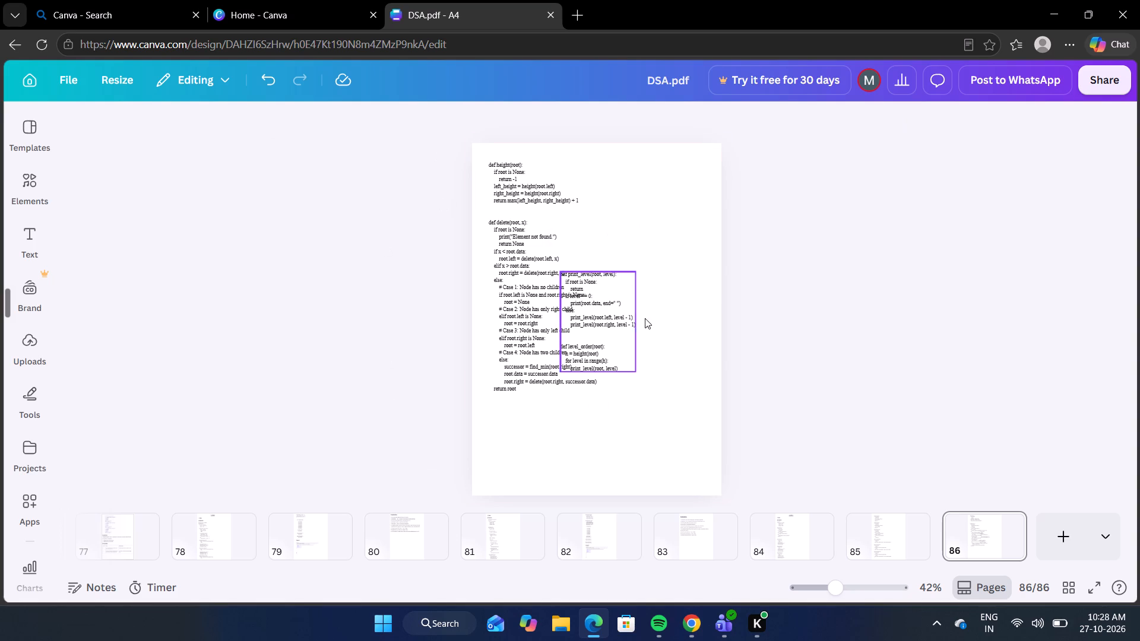
Move the print_level and level_order text box directly below the delete code, aligned with its left edge.
left_click_drag(609, 311, 543, 432)
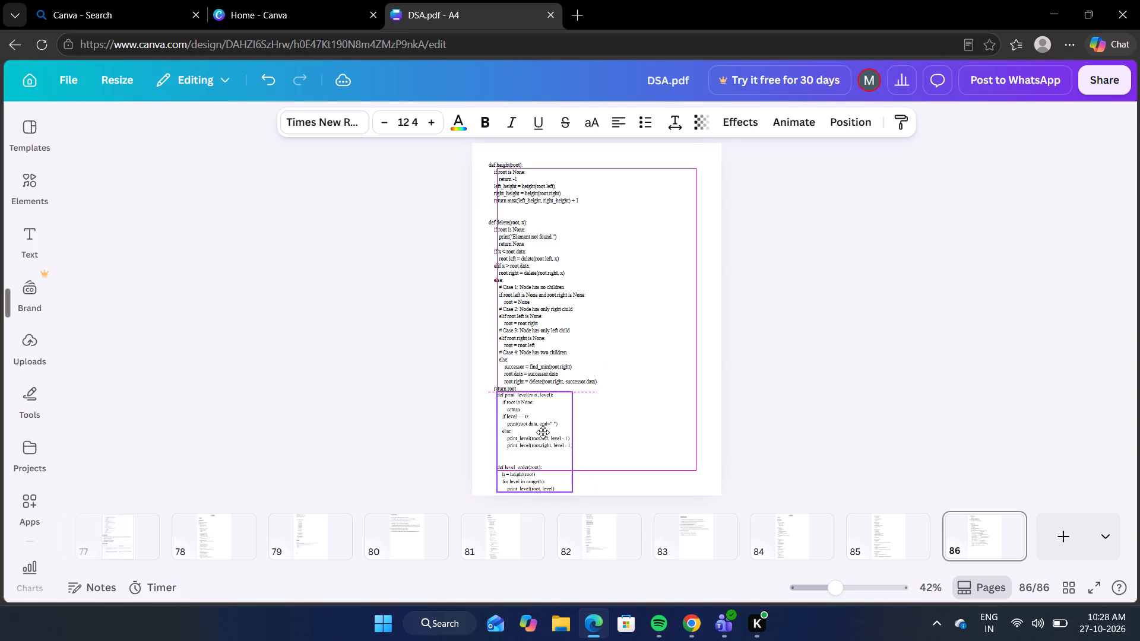
left_click_drag(543, 432, 539, 433)
scroll(539, 433, "down", 1)
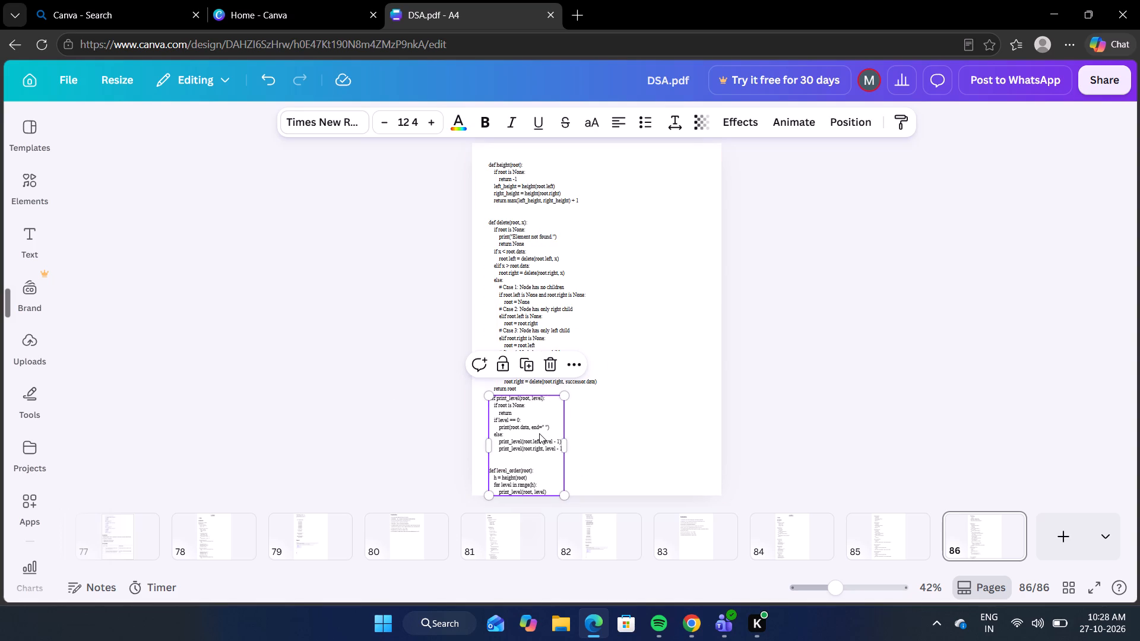
scroll(539, 433, "down", 1)
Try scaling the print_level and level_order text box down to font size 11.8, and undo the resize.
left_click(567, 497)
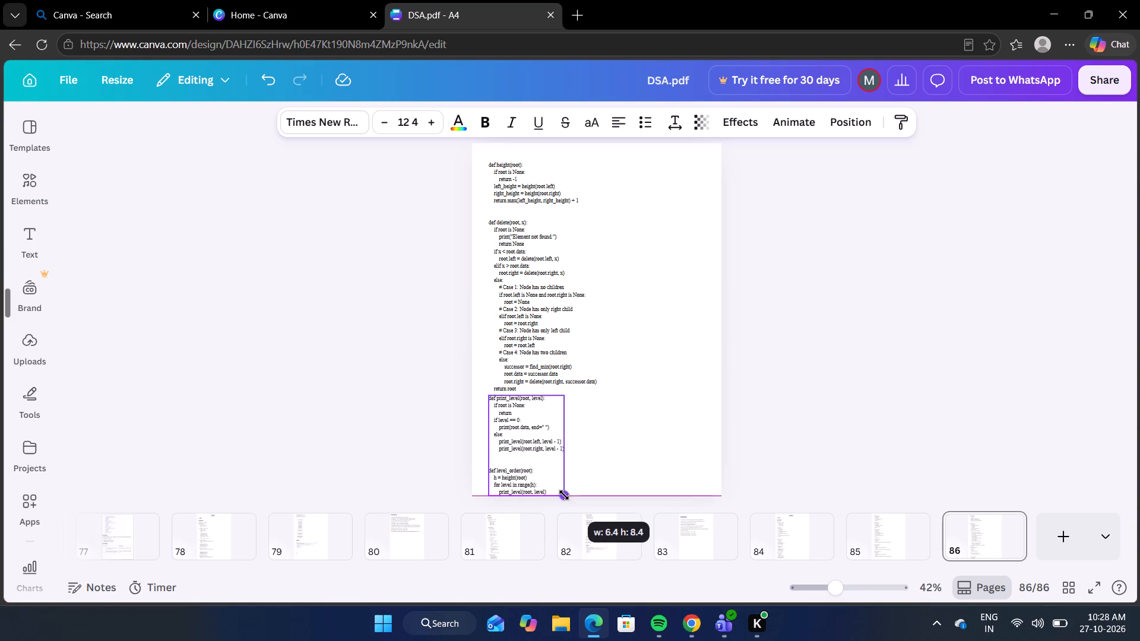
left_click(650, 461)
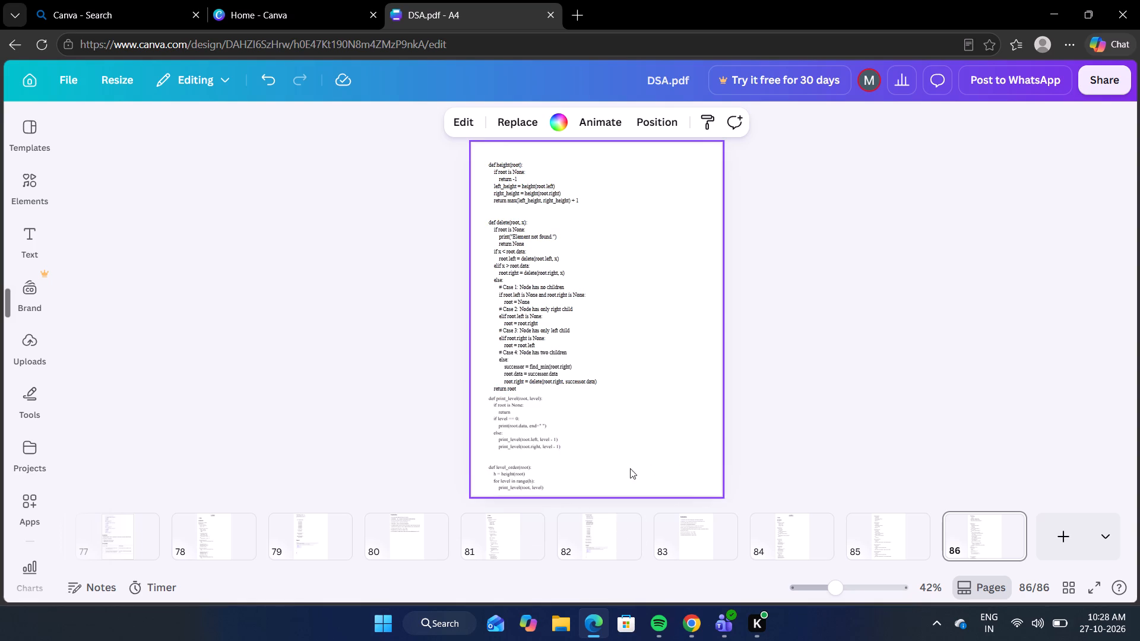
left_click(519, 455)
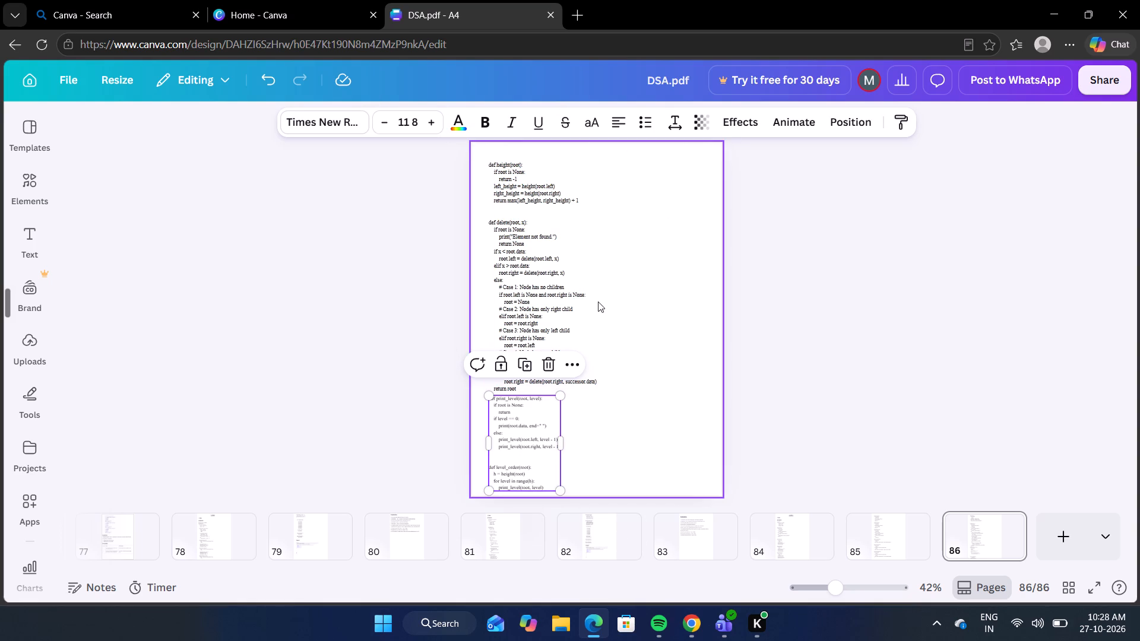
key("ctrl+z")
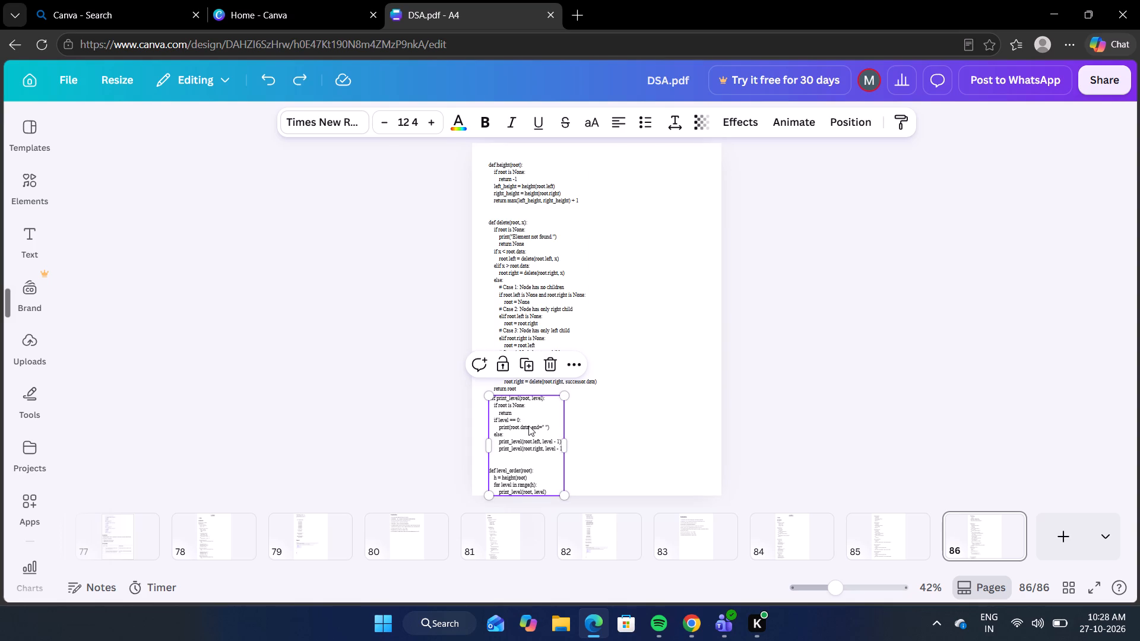
Delete the level_order function from the print_level text box on page 86.
left_click(631, 434)
left_click(524, 442)
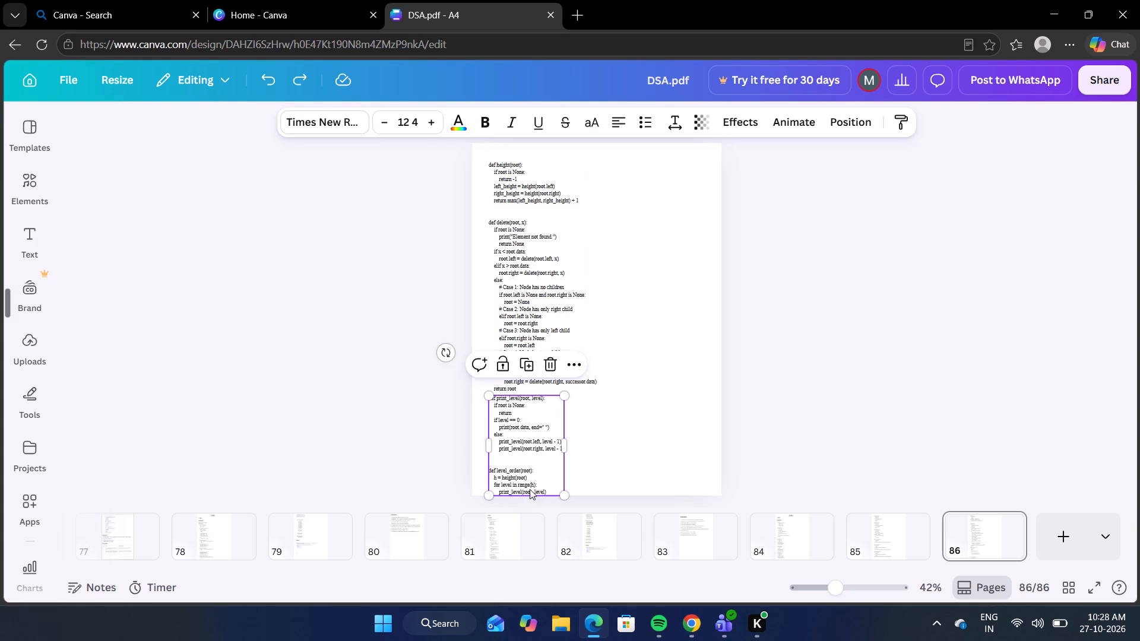
left_click(529, 490)
left_click(540, 485)
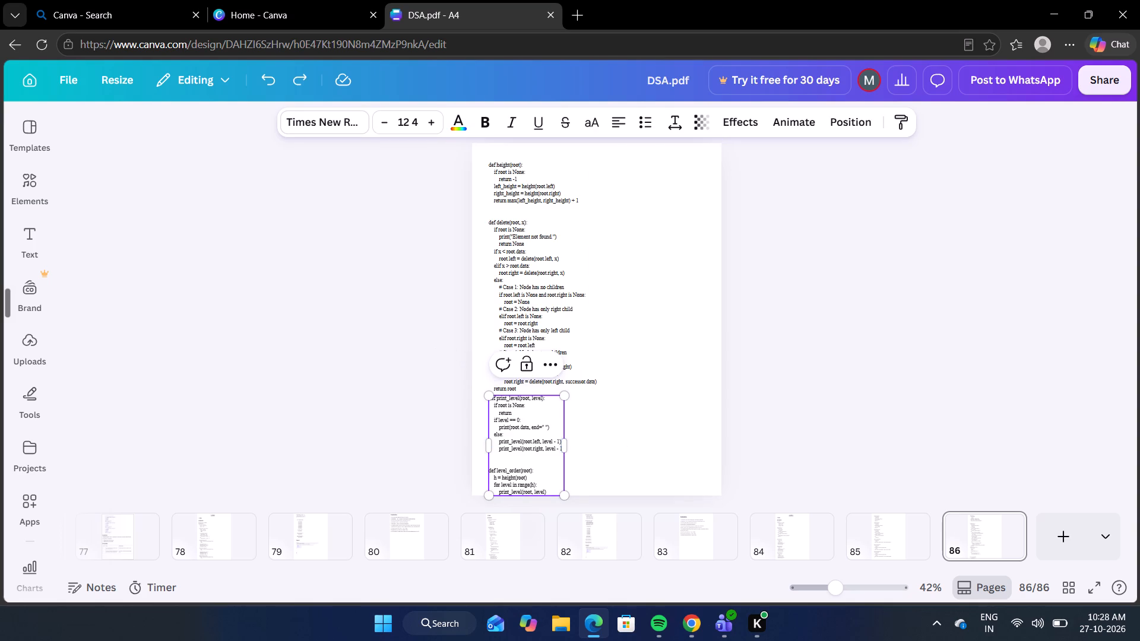
left_click_drag(550, 488, 482, 467)
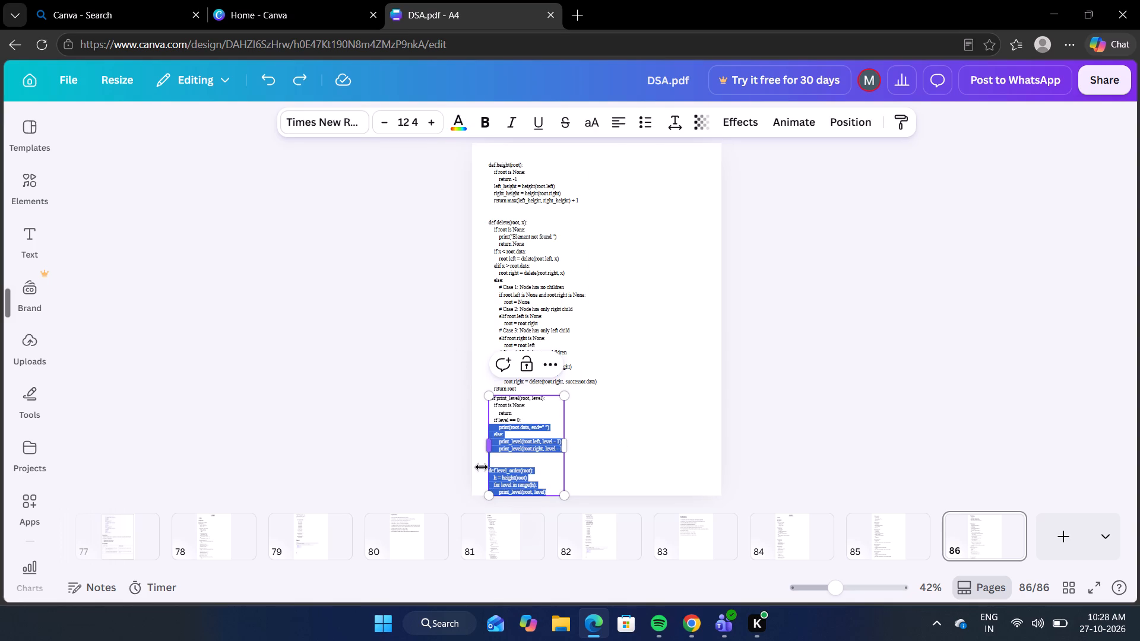
left_click_drag(482, 467, 493, 472)
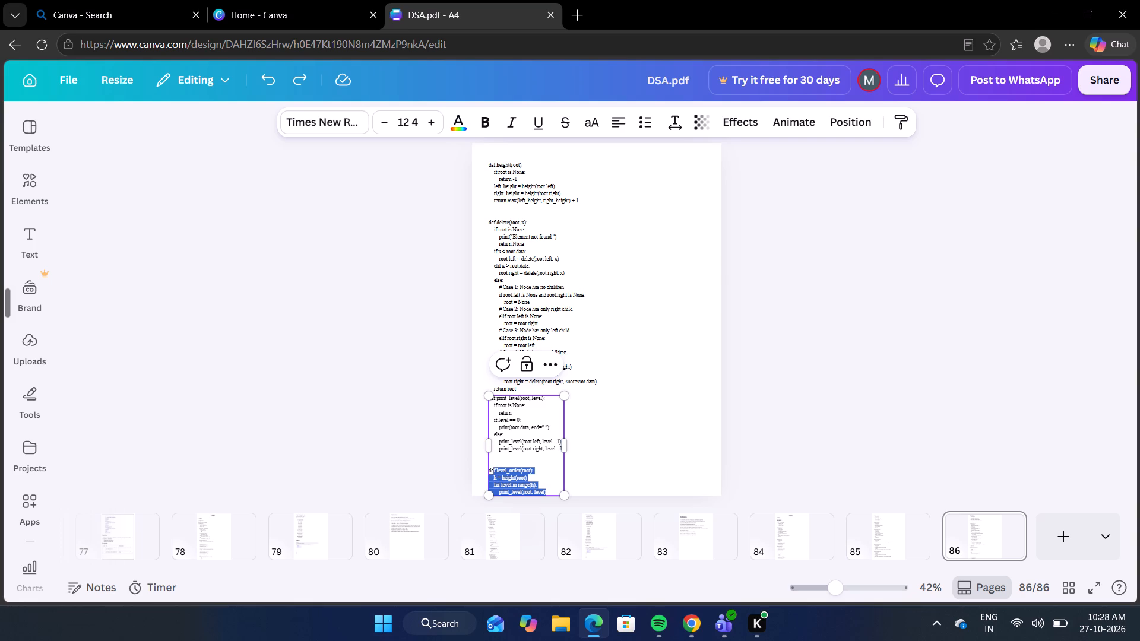
left_click_drag(493, 472, 491, 474)
key("BackSpace")
key("BackSpace")
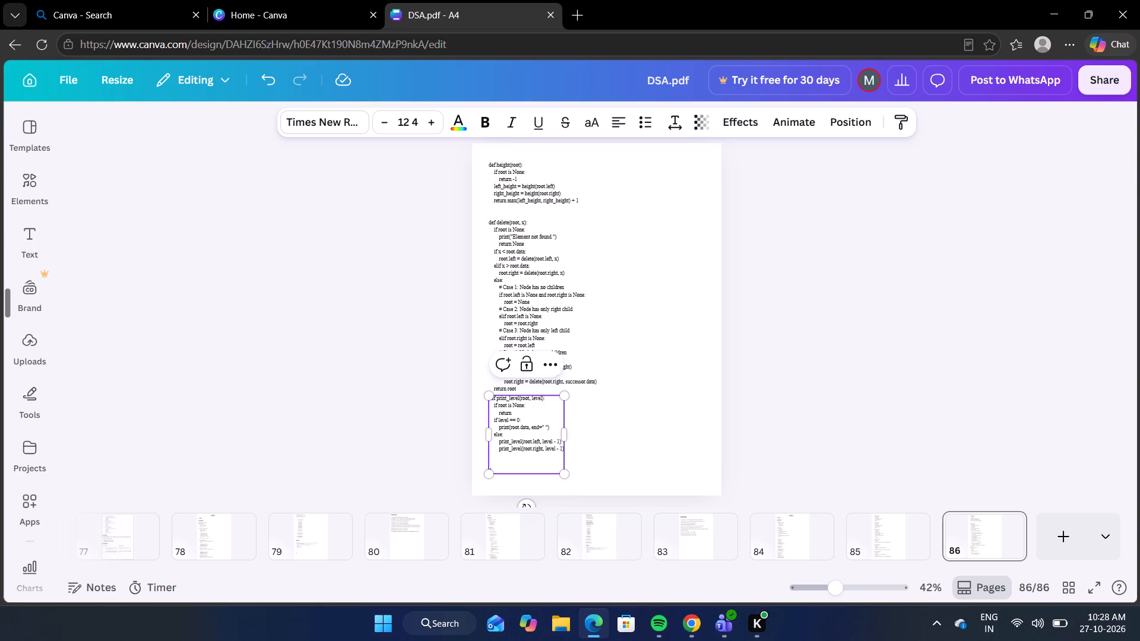
left_click(607, 424)
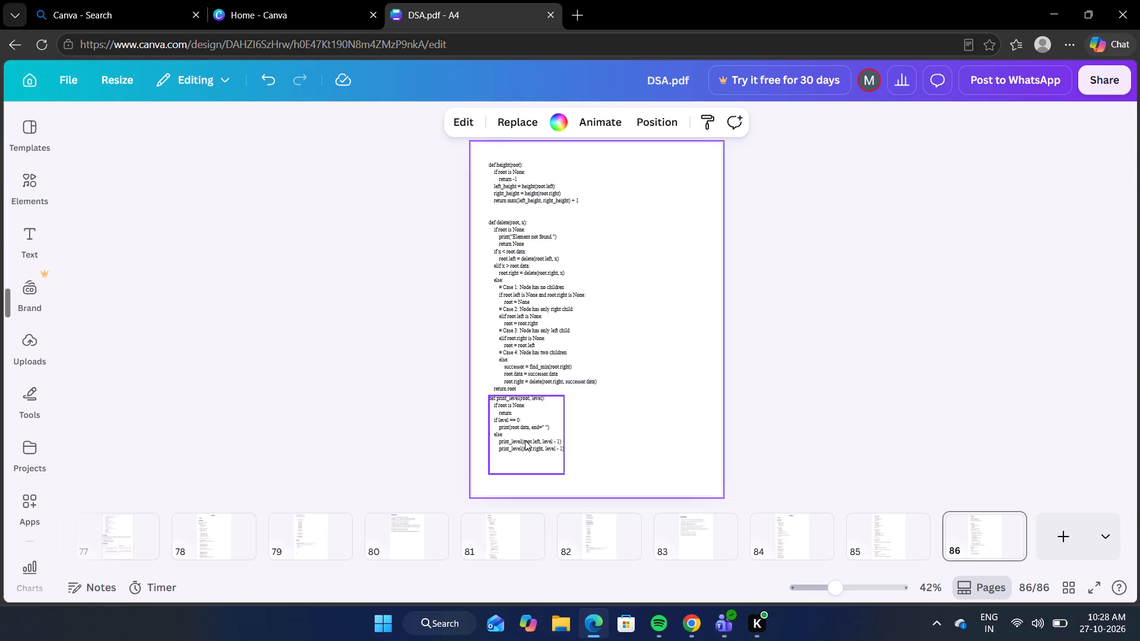
Move the print_level text box slightly down to leave a gap beneath the delete code.
left_click(525, 440)
left_click(612, 427)
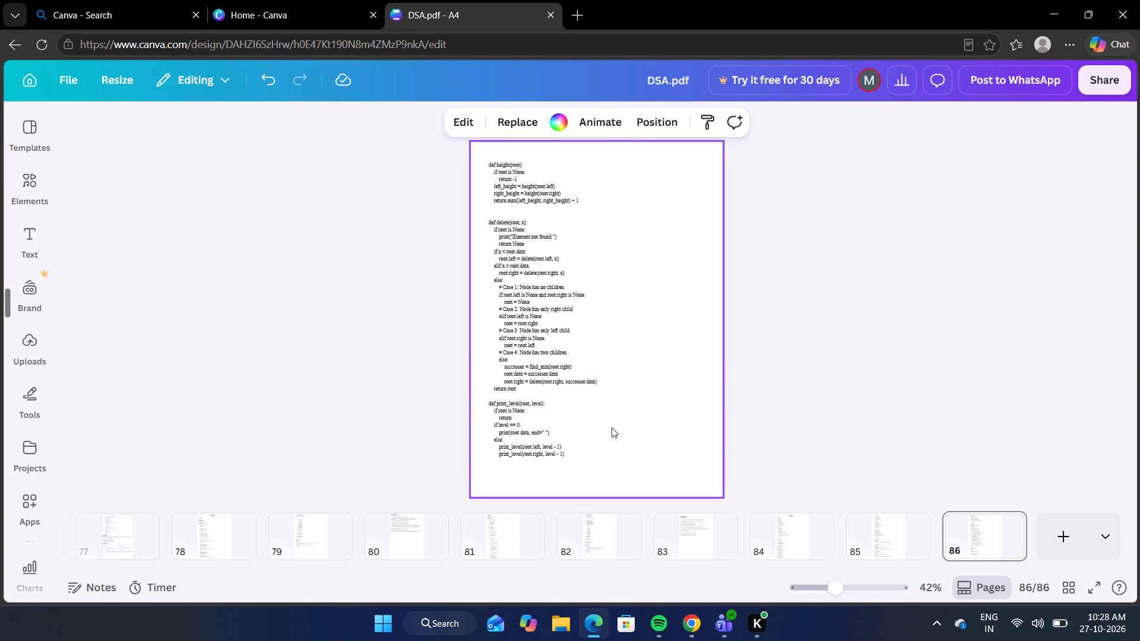
Add a blank page 87 after page 86.
left_click(1052, 530)
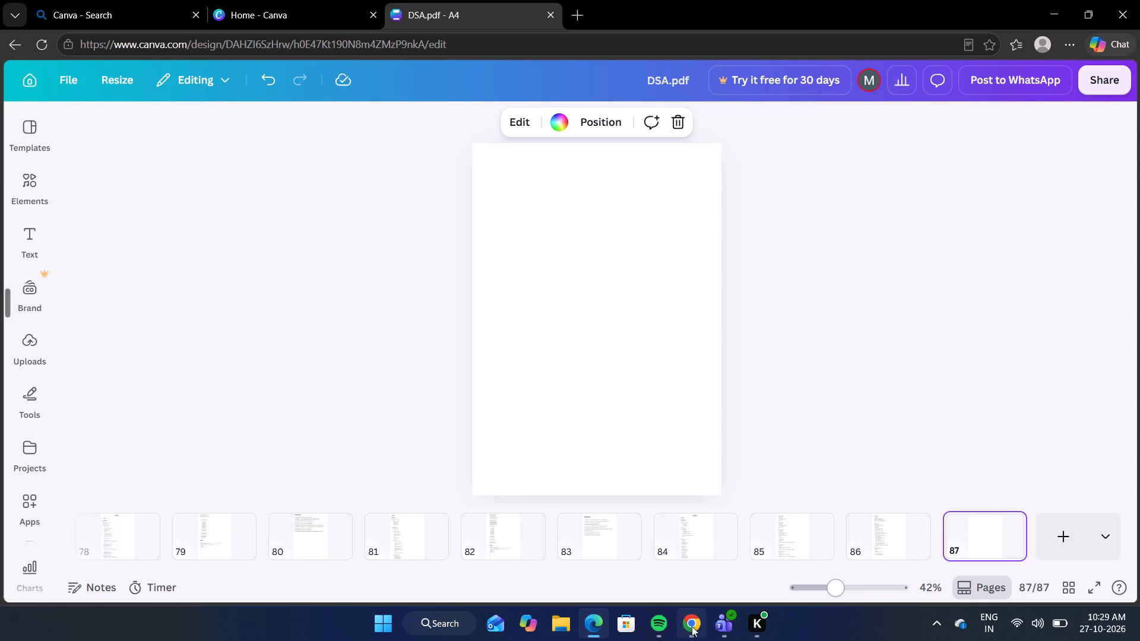
Switch to Chrome and copy Week9.py lines 126 to 172, from the level_order function through the choice == 3 branch.
left_click(676, 567)
left_click(509, 325)
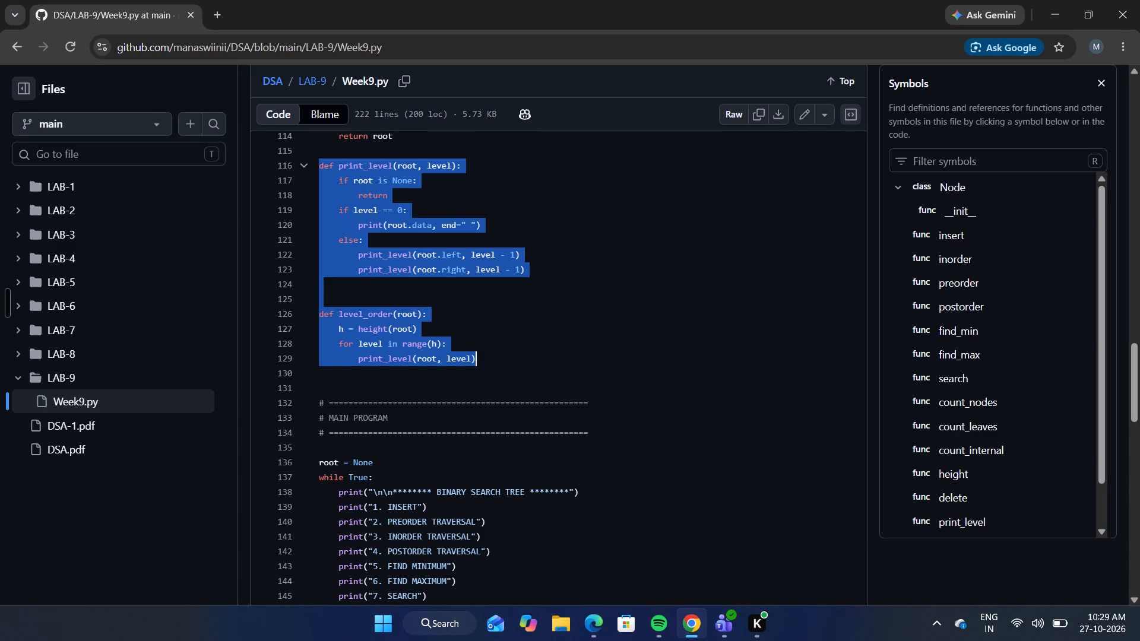
scroll(369, 316, "down", 1)
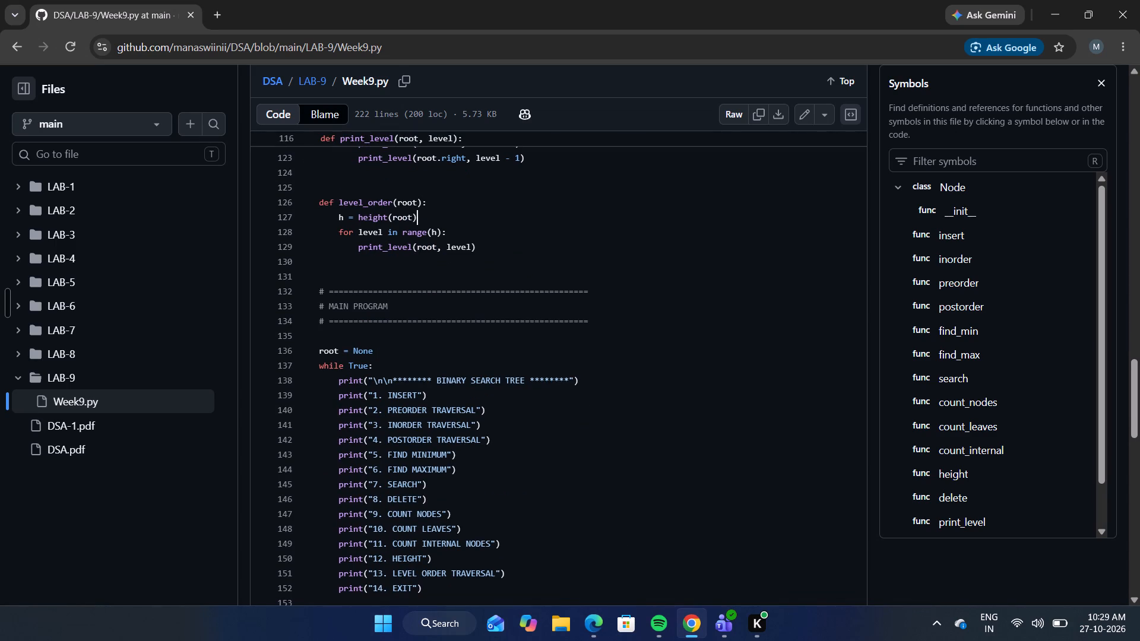
left_click_drag(316, 200, 460, 551)
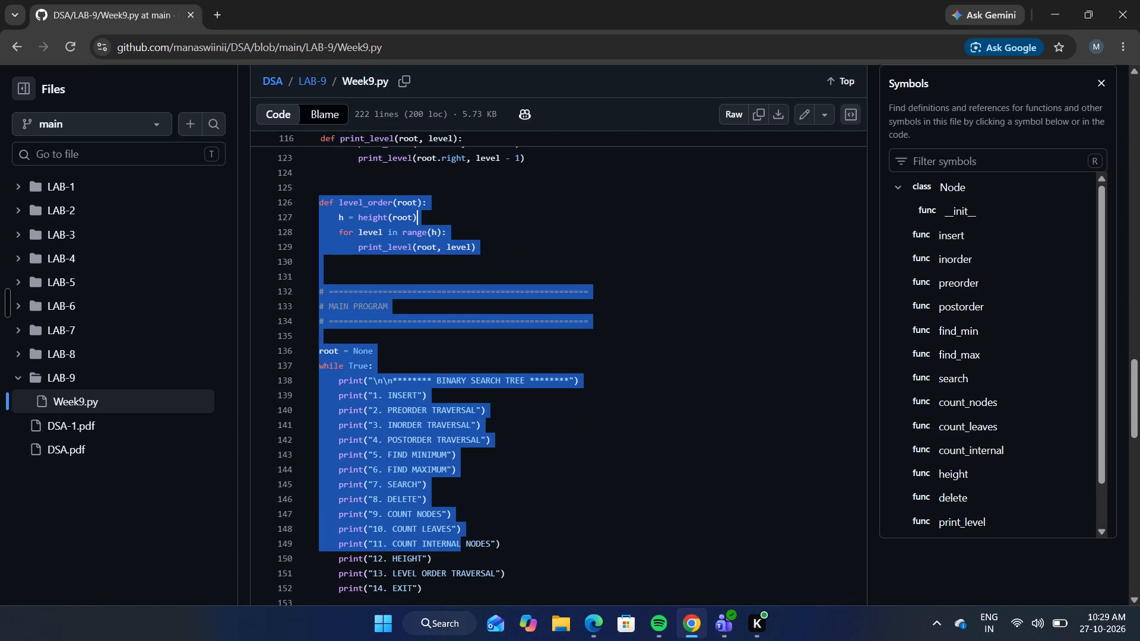
left_click_drag(460, 551, 613, 284)
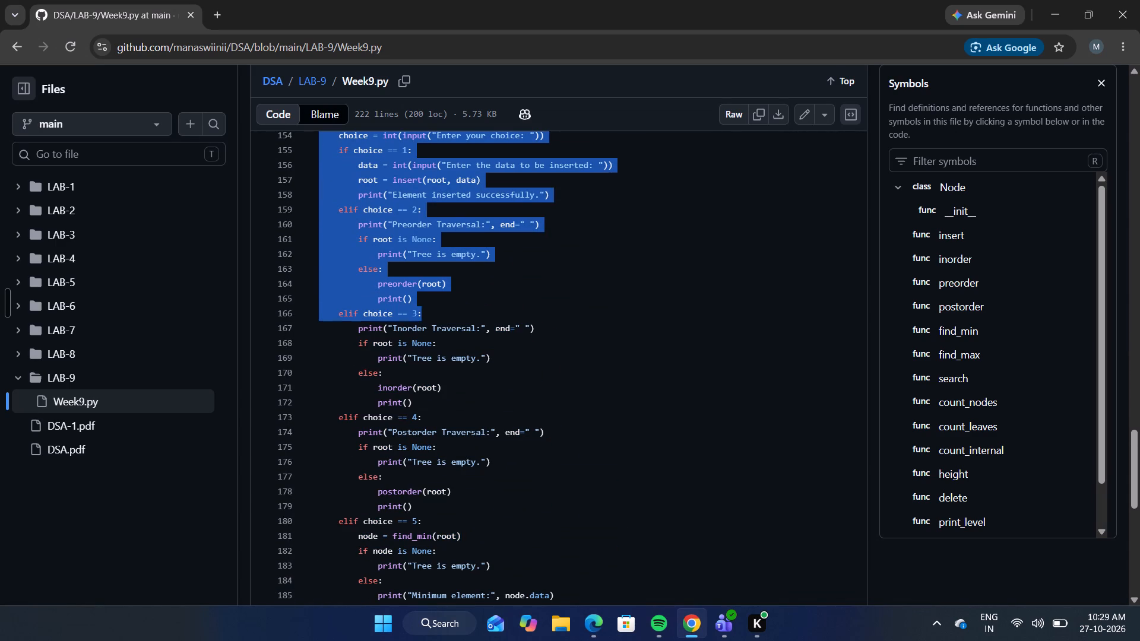
left_click_drag(613, 284, 637, 323)
left_click_drag(637, 323, 628, 397)
key("ctrl+c")
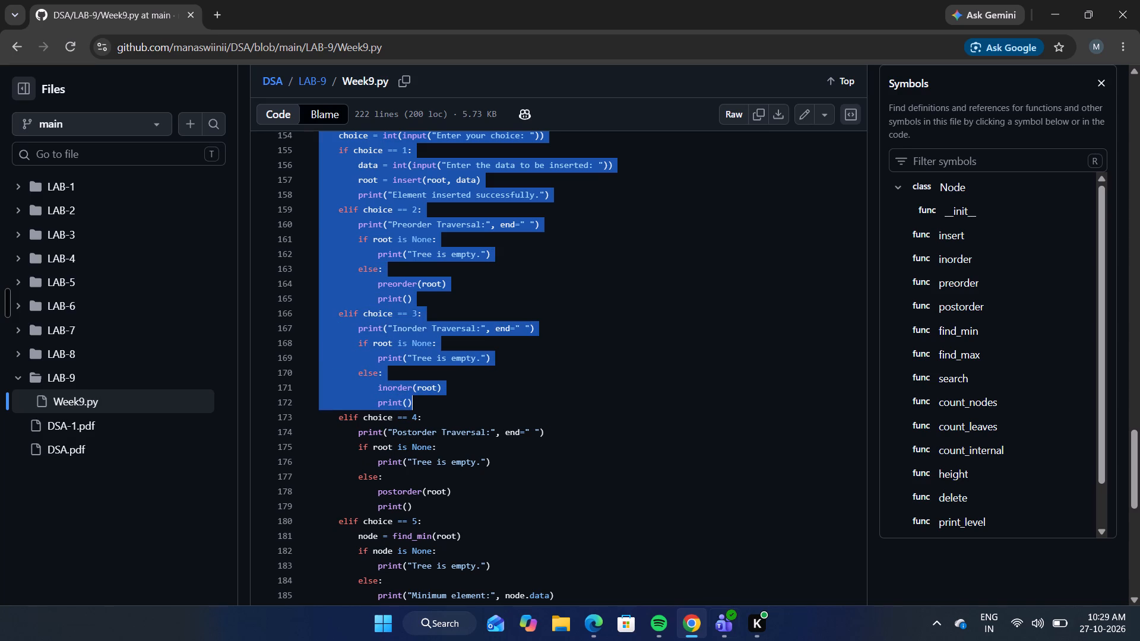
Back in Edge, paste the copied level_order and main program code onto page 87.
left_click(597, 623)
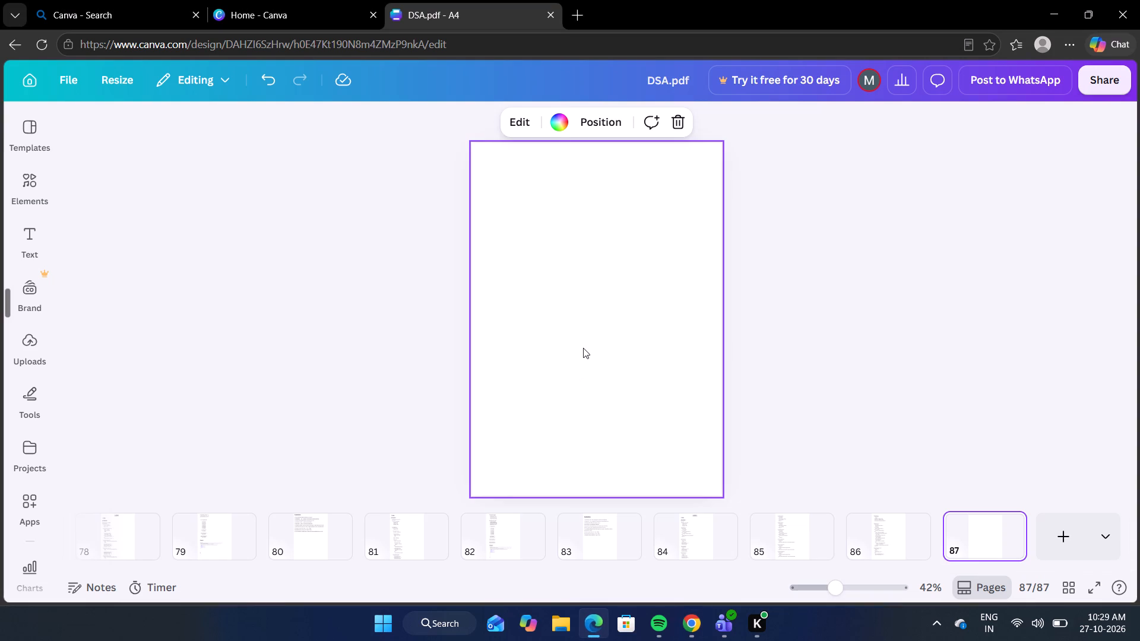
key("ctrl+v")
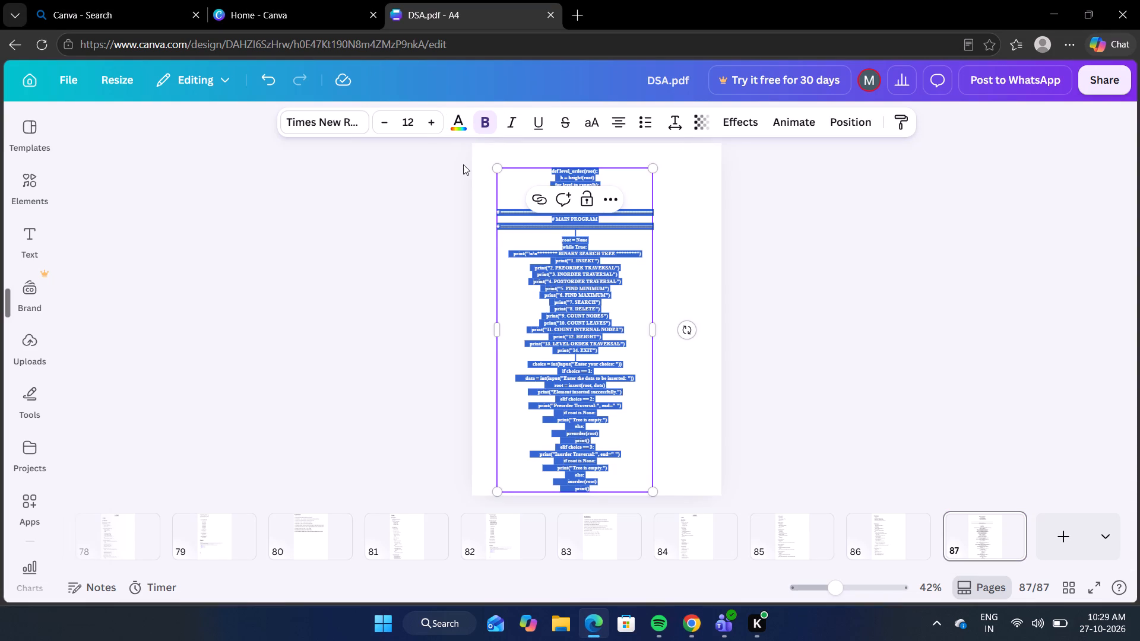
Make the pasted code on page 87 non-bold and left-aligned.
left_click(487, 122)
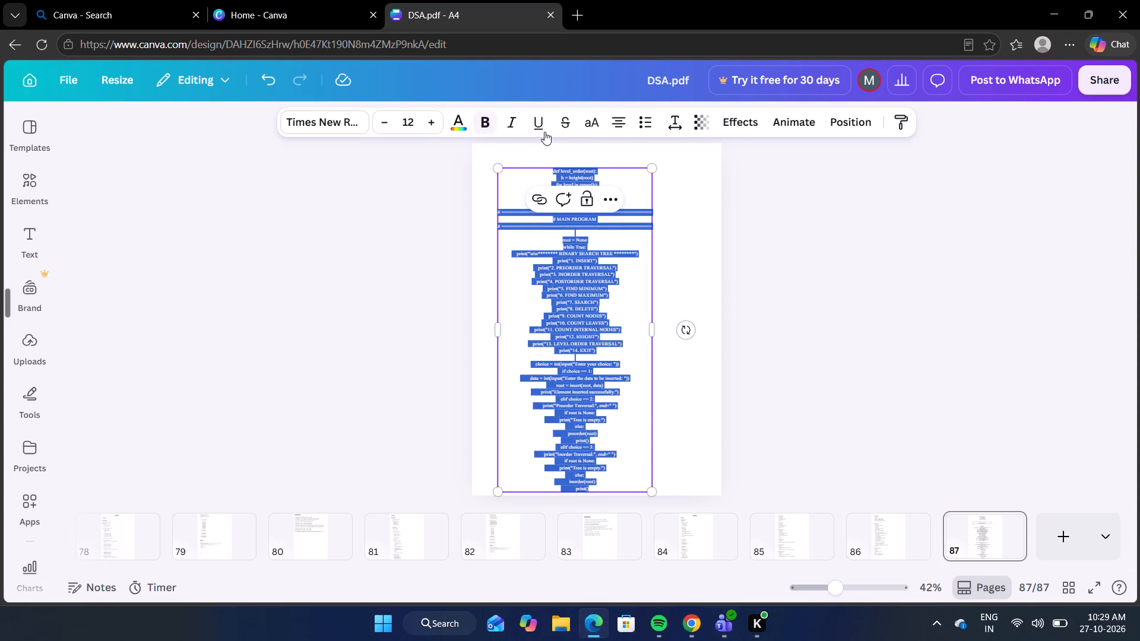
left_click(615, 124)
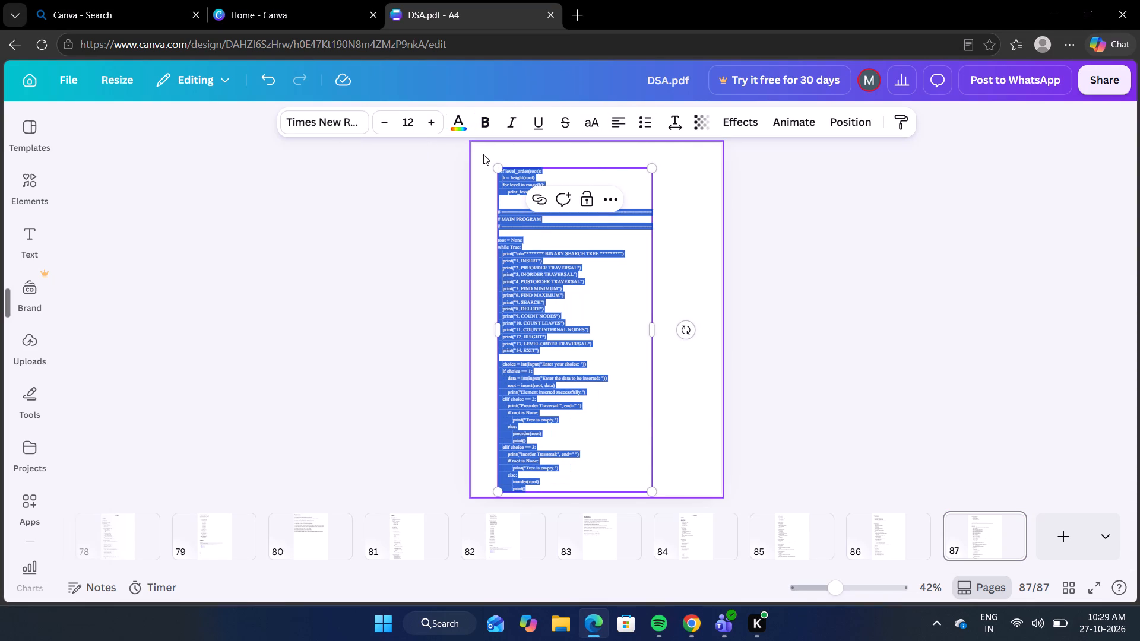
Try to set the page 87 code to font size 12.4.
left_click(597, 237)
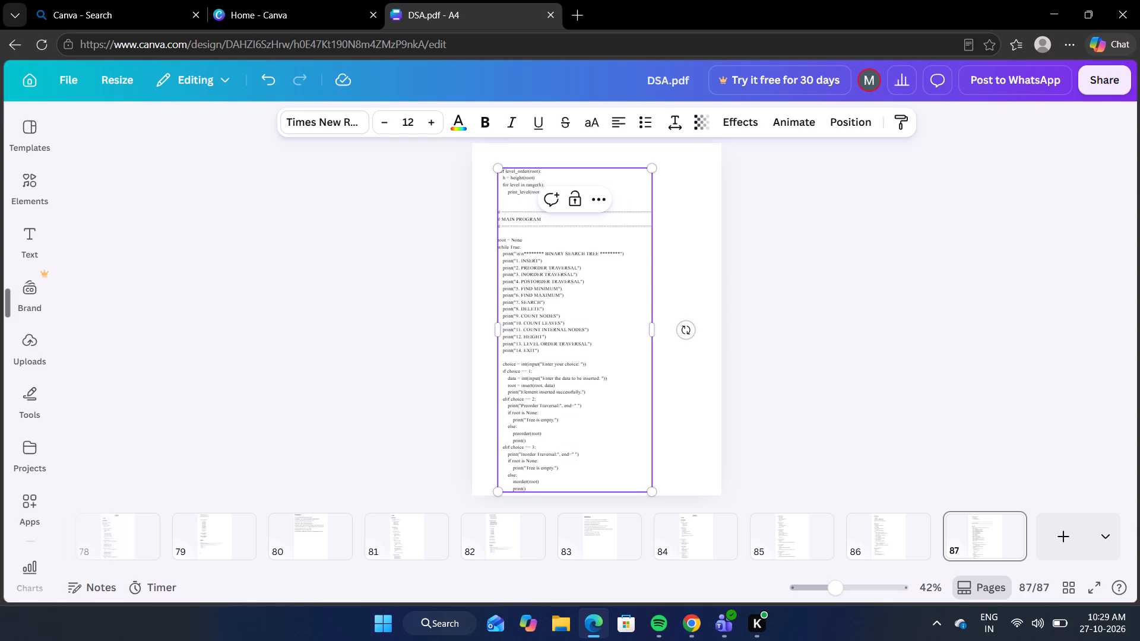
left_click(513, 205)
left_click(419, 125)
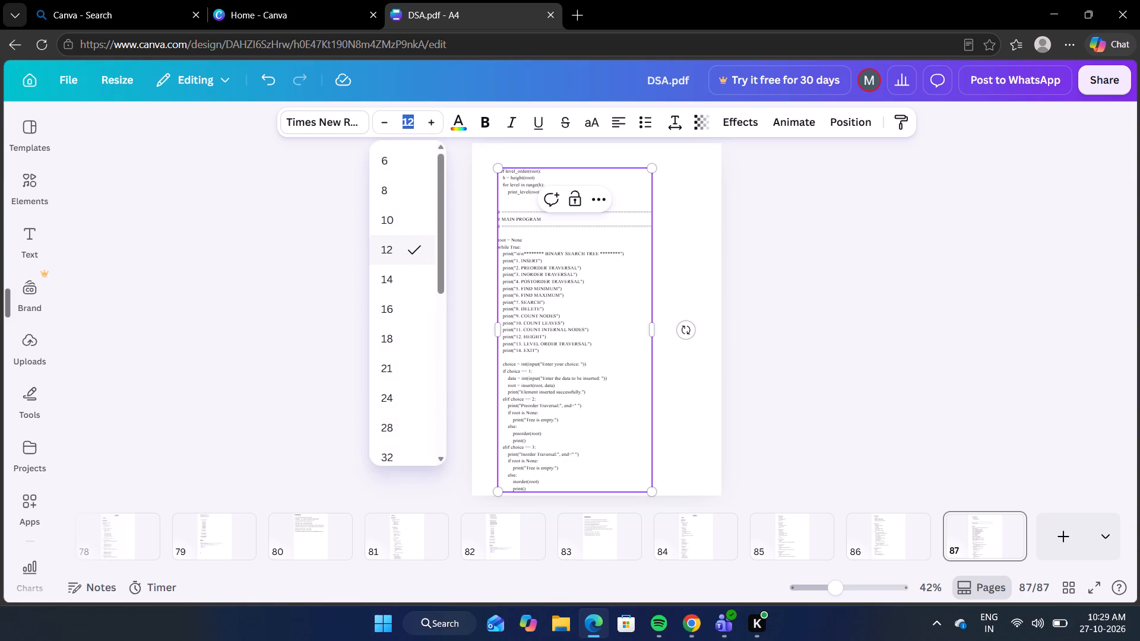
type("12.4")
key("Return")
left_click(407, 240)
left_click(566, 284)
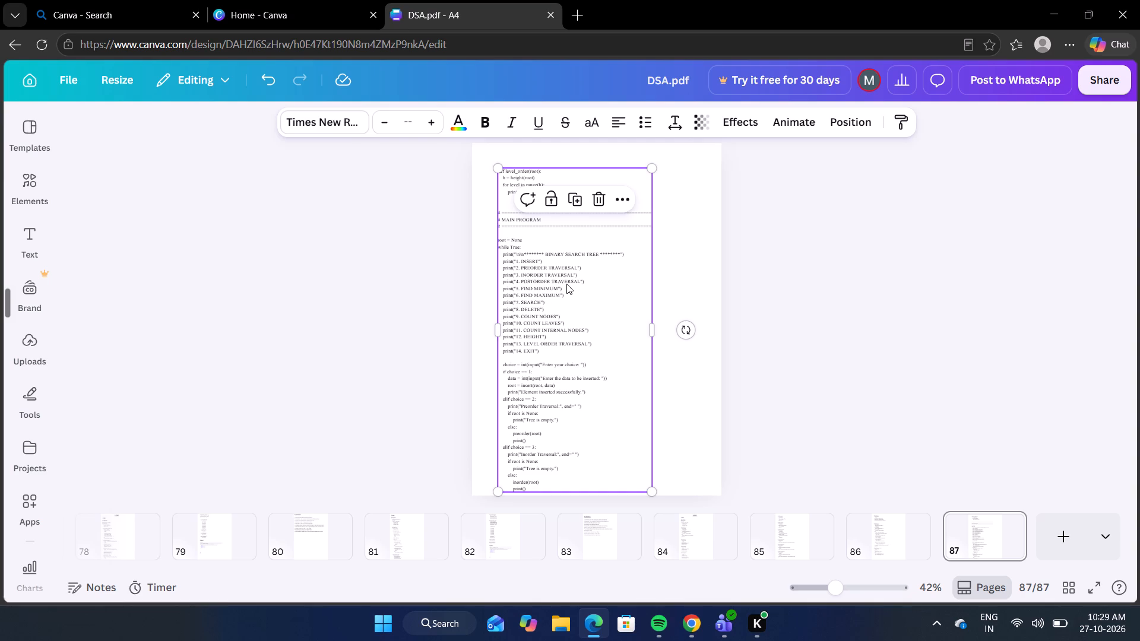
Change the alignment of the code text box on page 87 to justified.
left_click(858, 522)
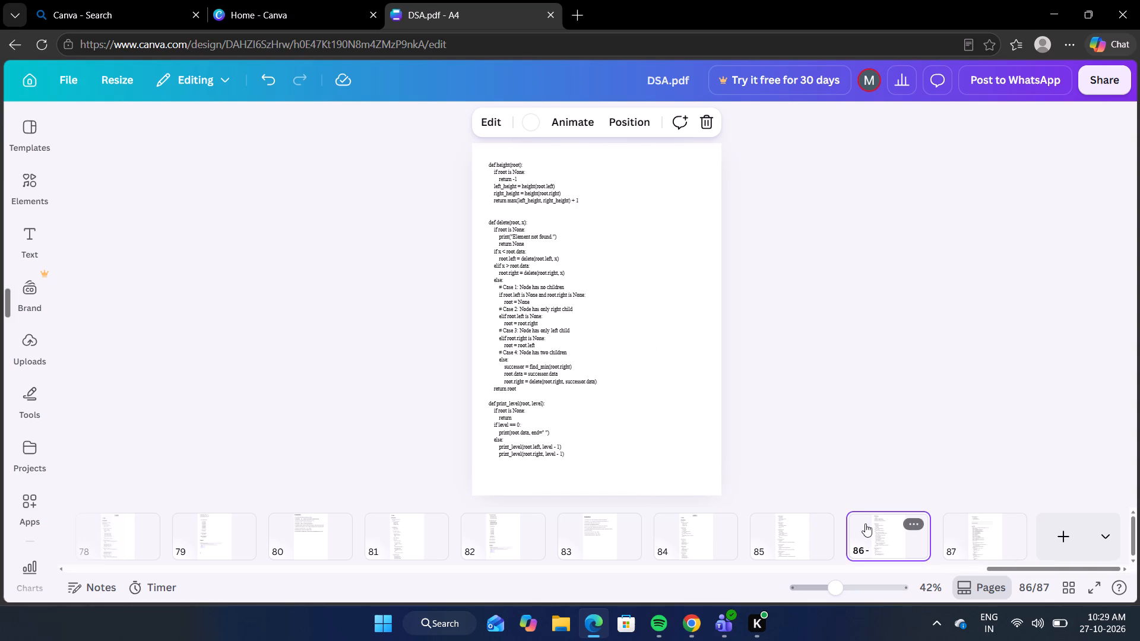
left_click(996, 545)
left_click(517, 379)
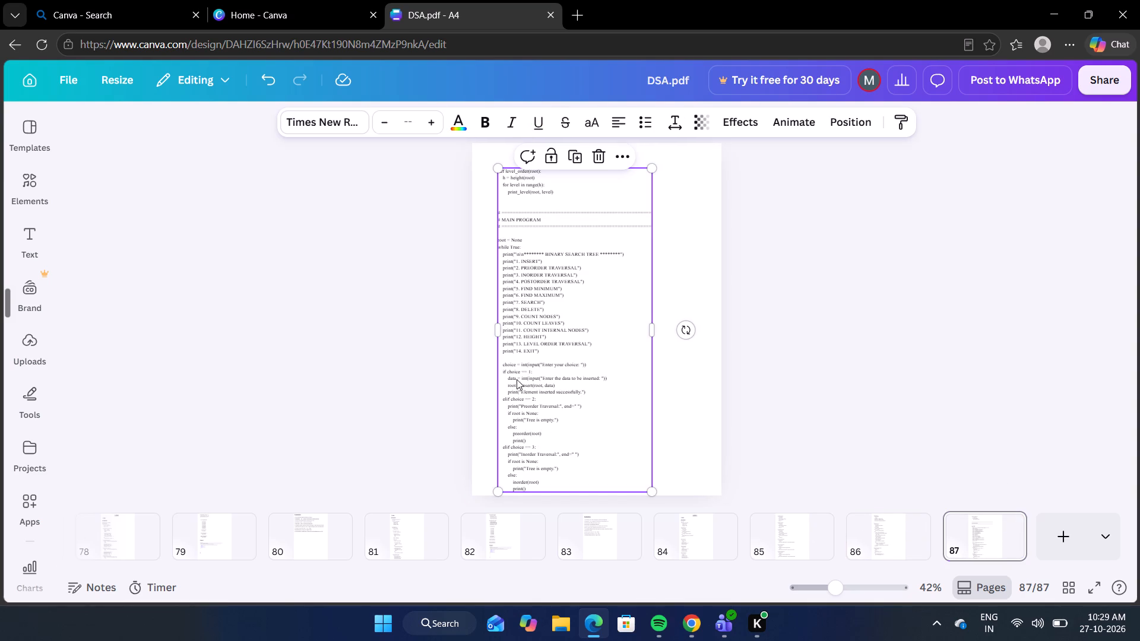
left_click(625, 121)
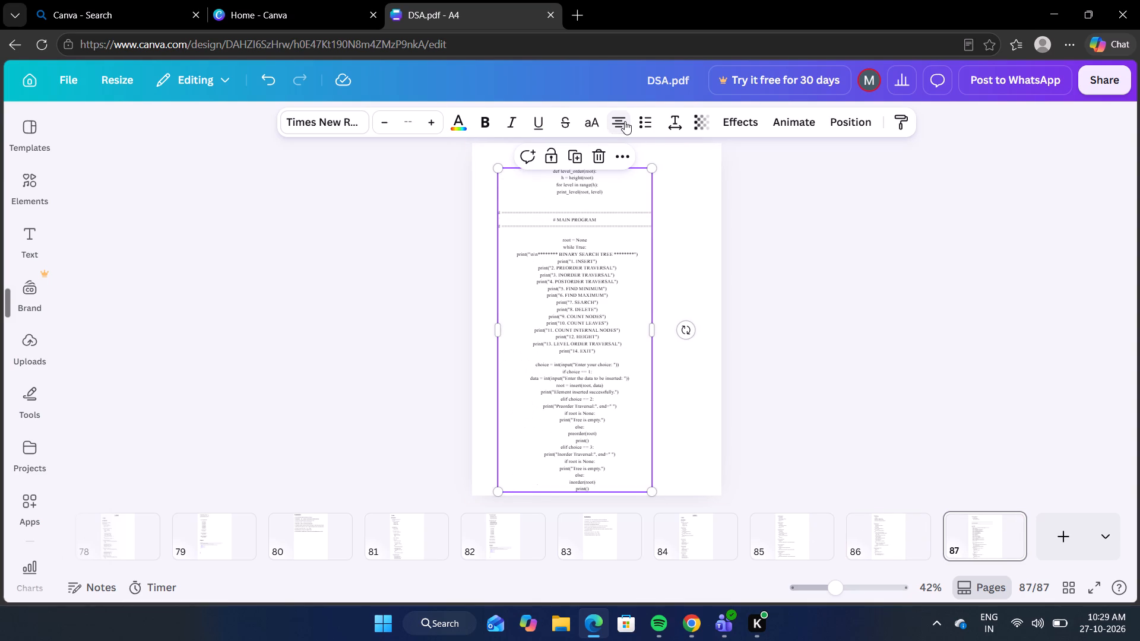
left_click(625, 121)
left_click(625, 121)
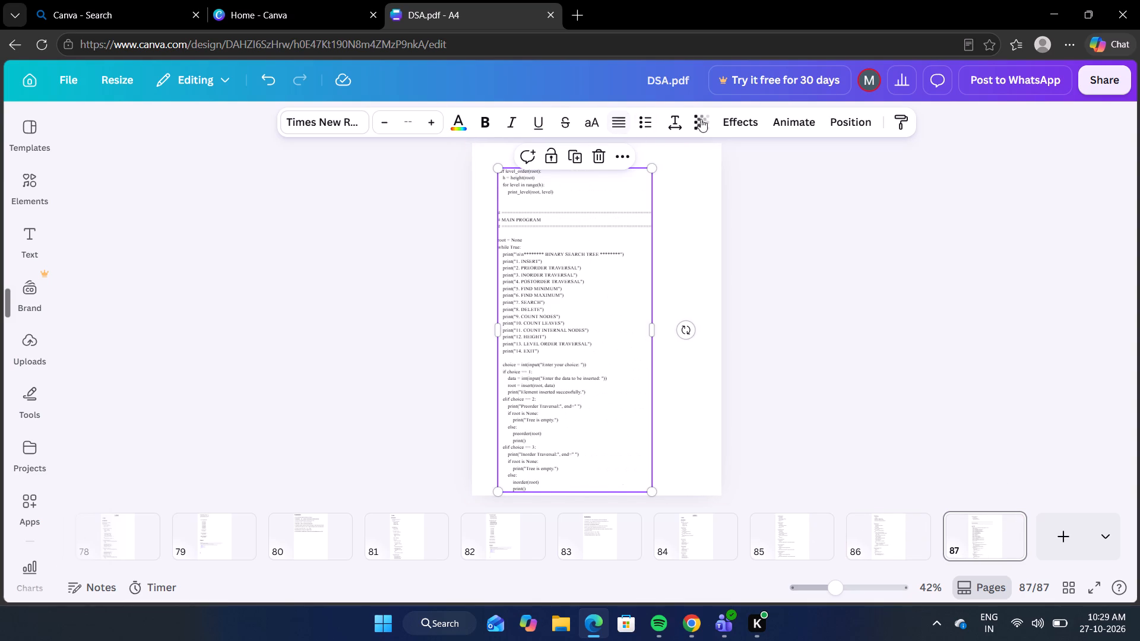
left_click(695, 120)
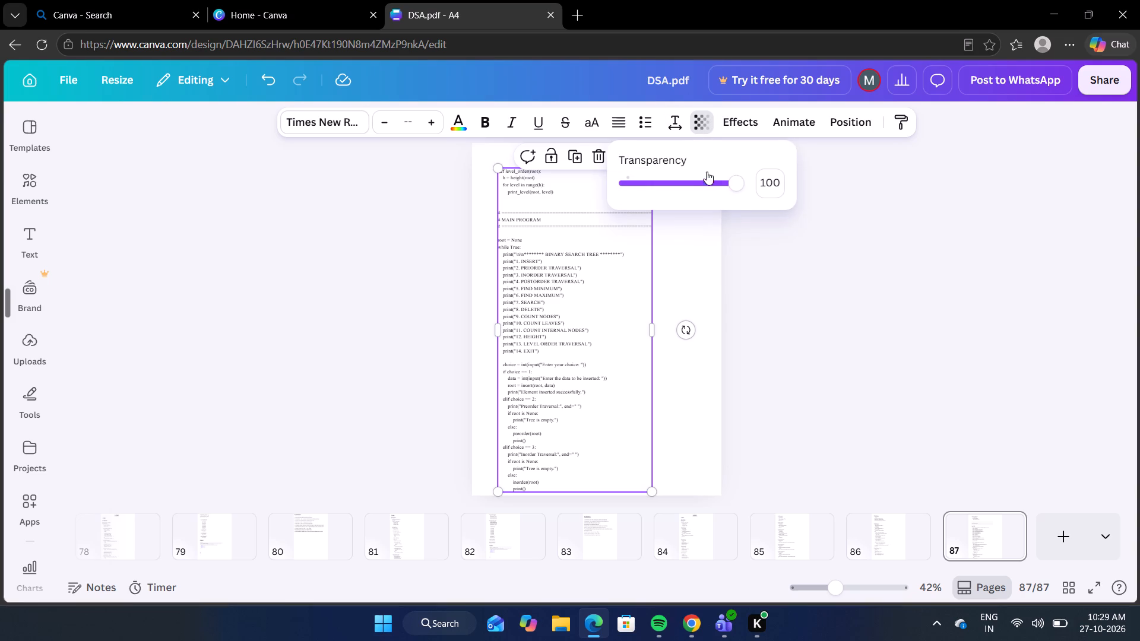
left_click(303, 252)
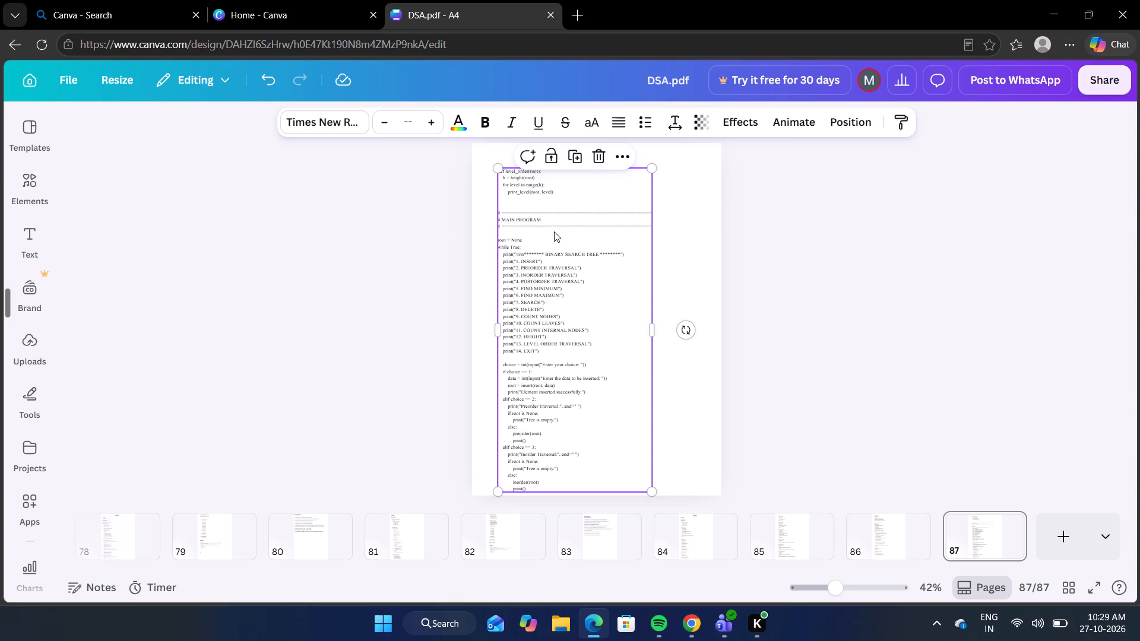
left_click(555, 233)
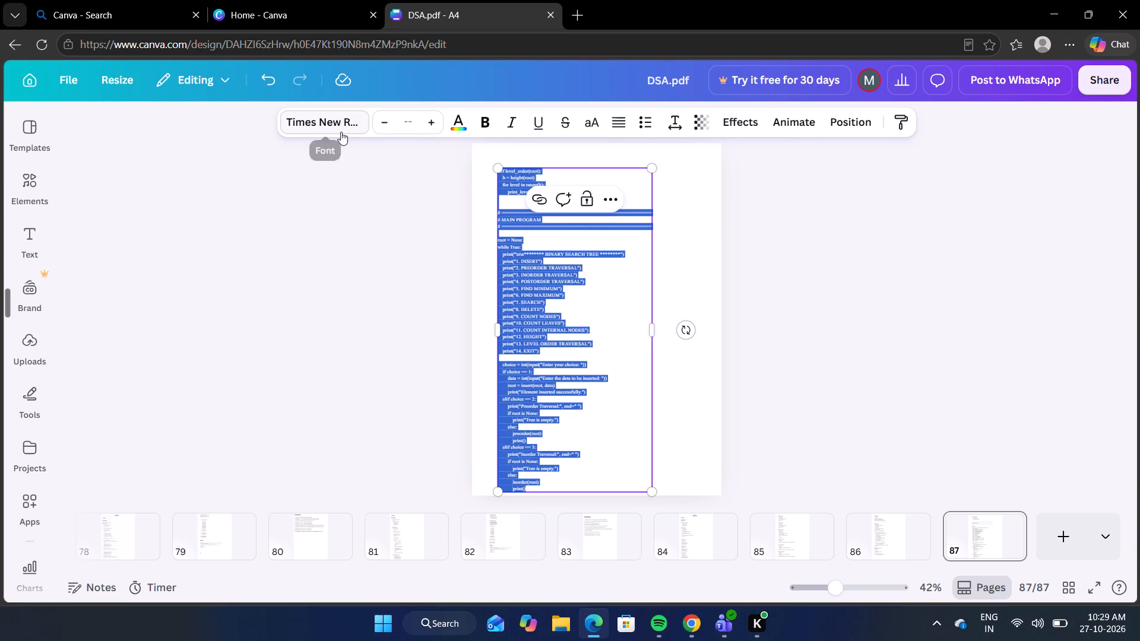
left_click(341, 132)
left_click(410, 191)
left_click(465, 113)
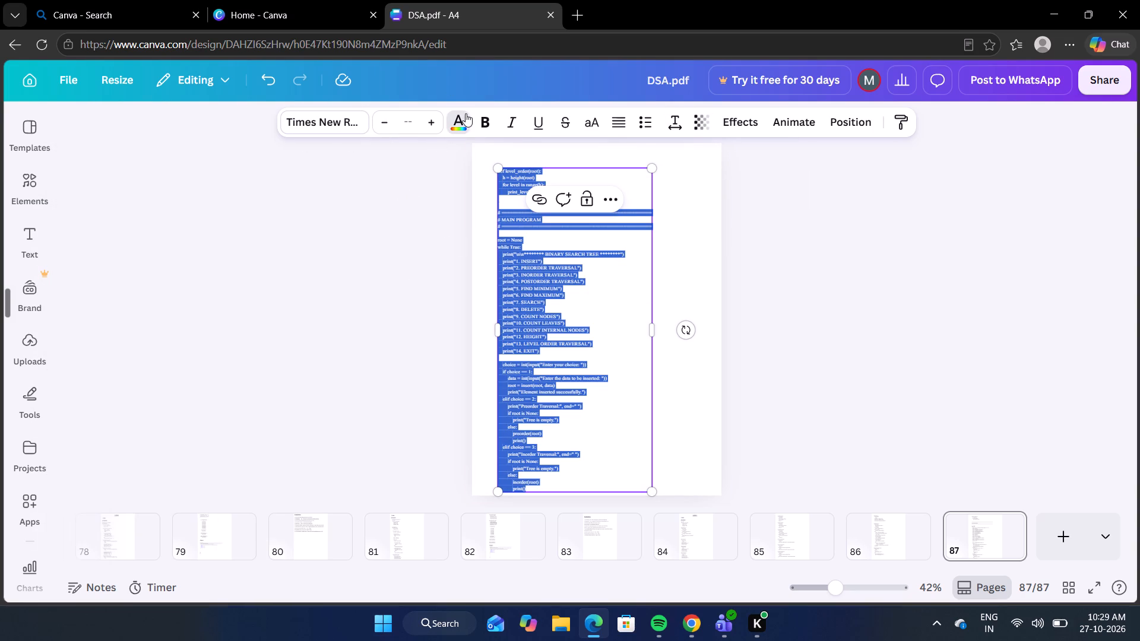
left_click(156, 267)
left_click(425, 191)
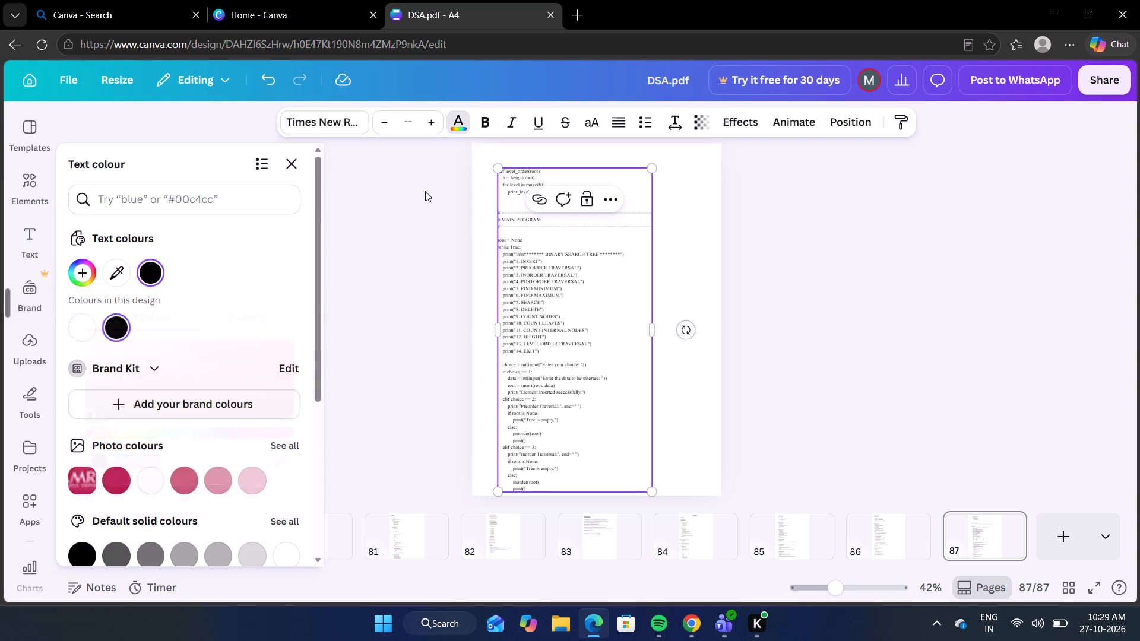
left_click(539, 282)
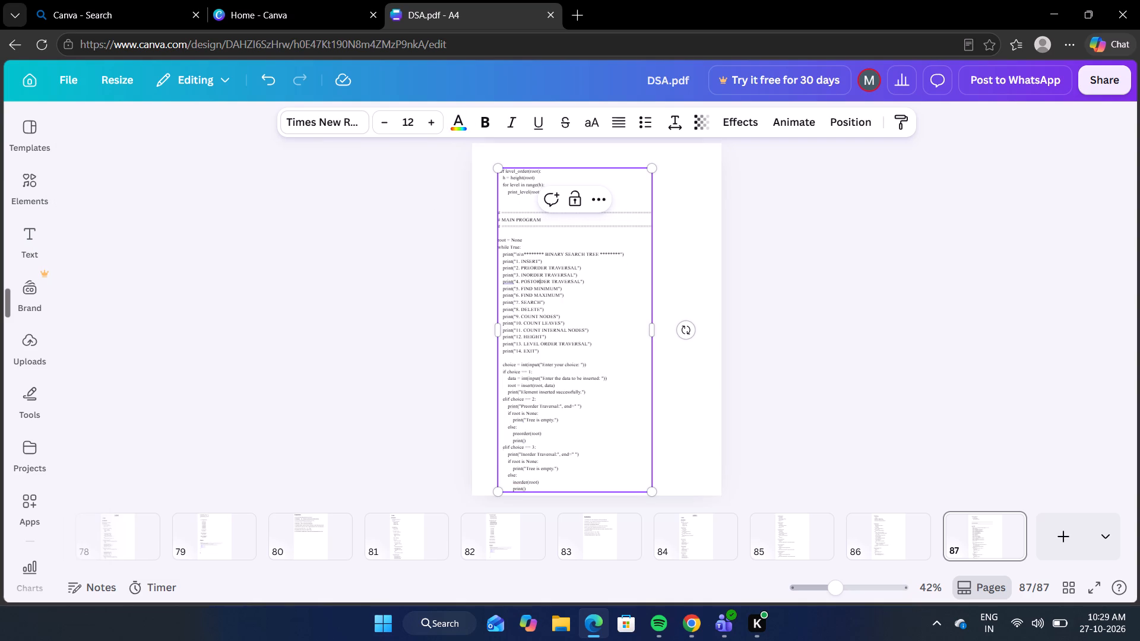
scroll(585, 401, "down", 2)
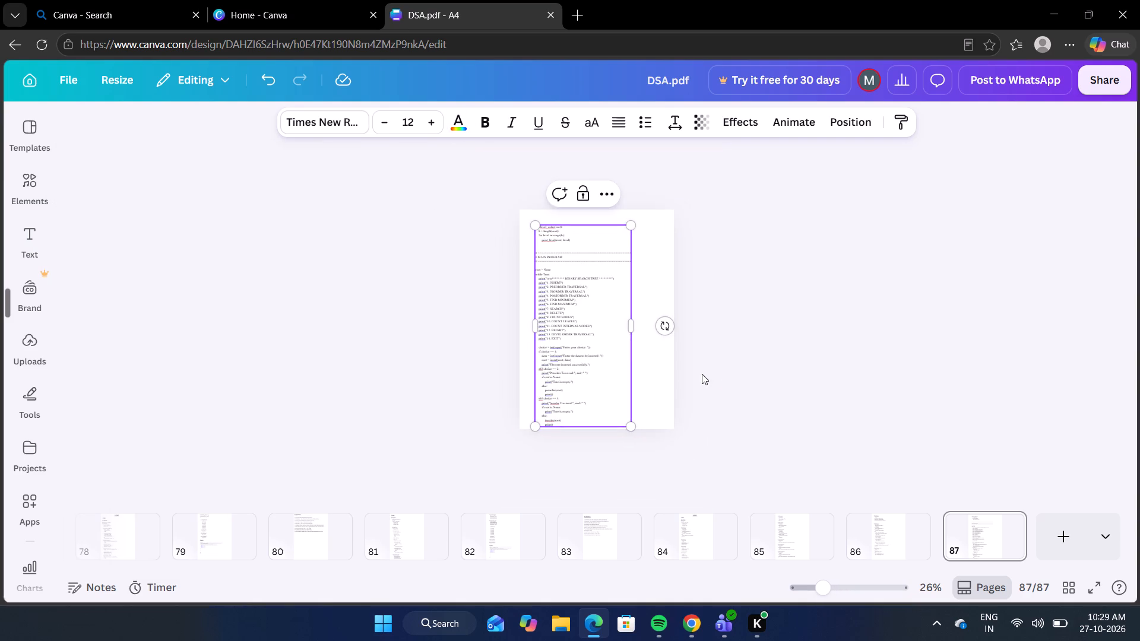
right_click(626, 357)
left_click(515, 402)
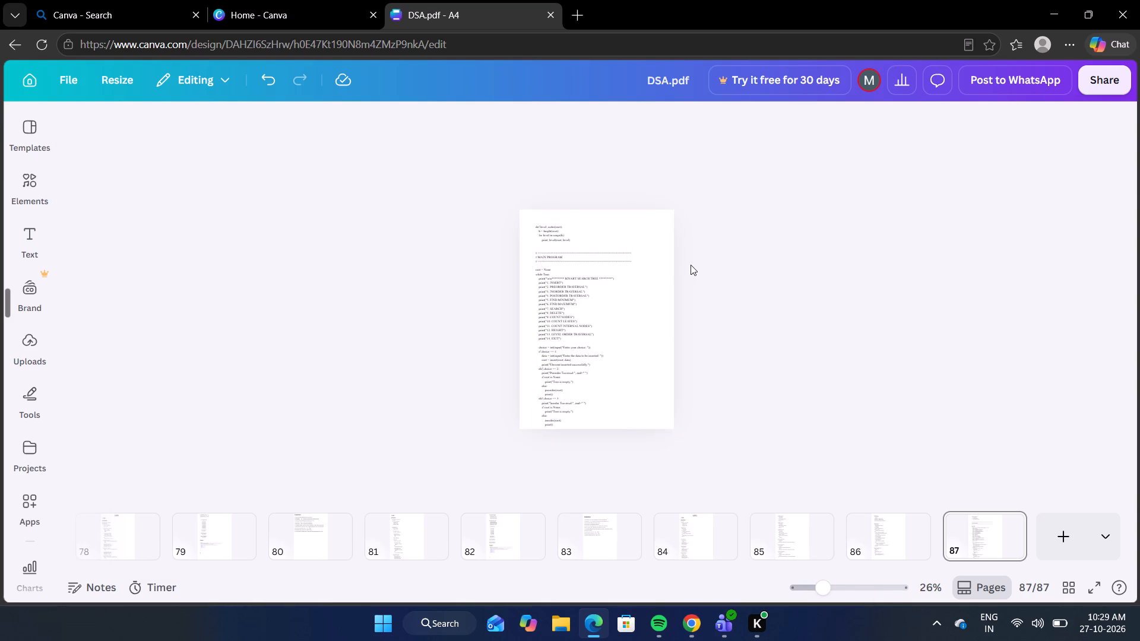
Move the code text box on page 87 slightly closer to the page's upper-left corner and compare its placement with page 86.
left_click_drag(611, 325, 603, 316)
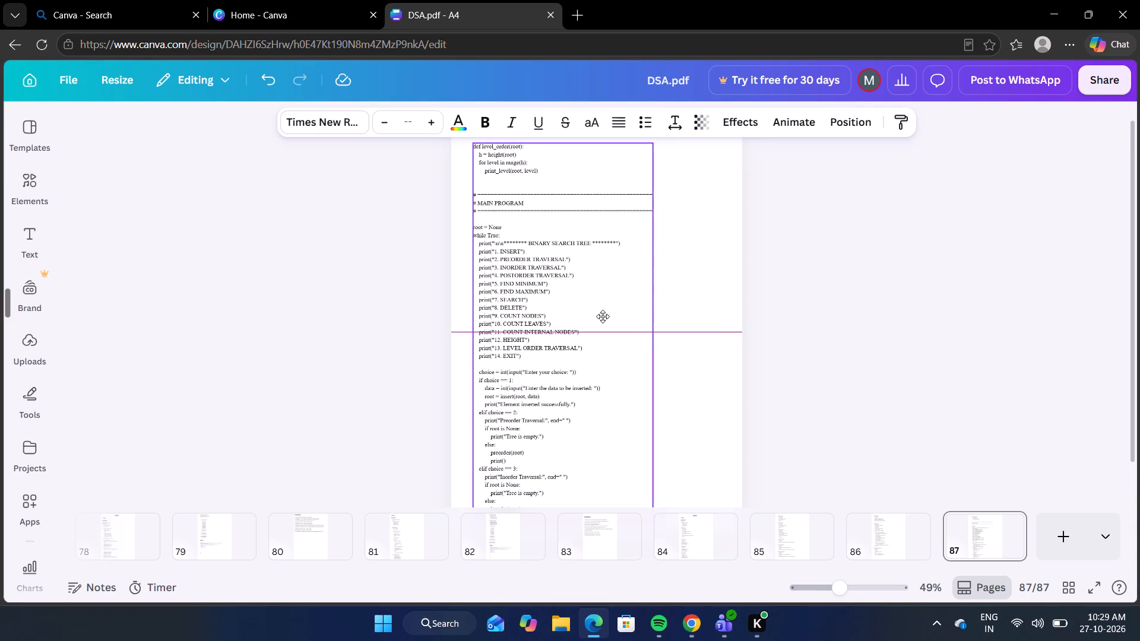
left_click_drag(603, 316, 601, 317)
left_click(814, 253)
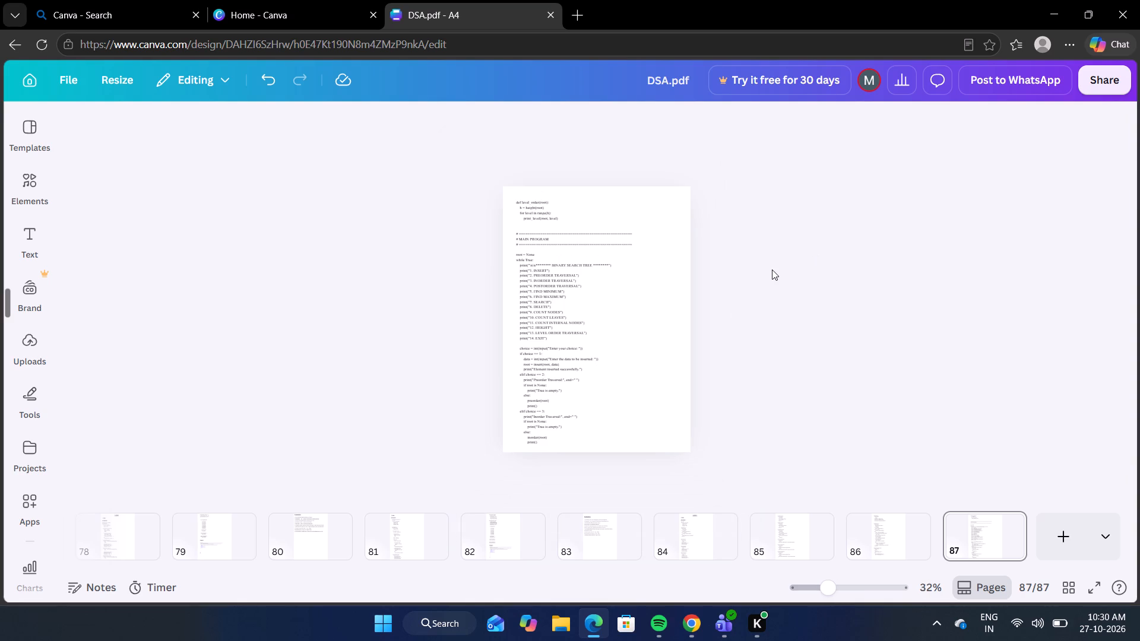
left_click(876, 518)
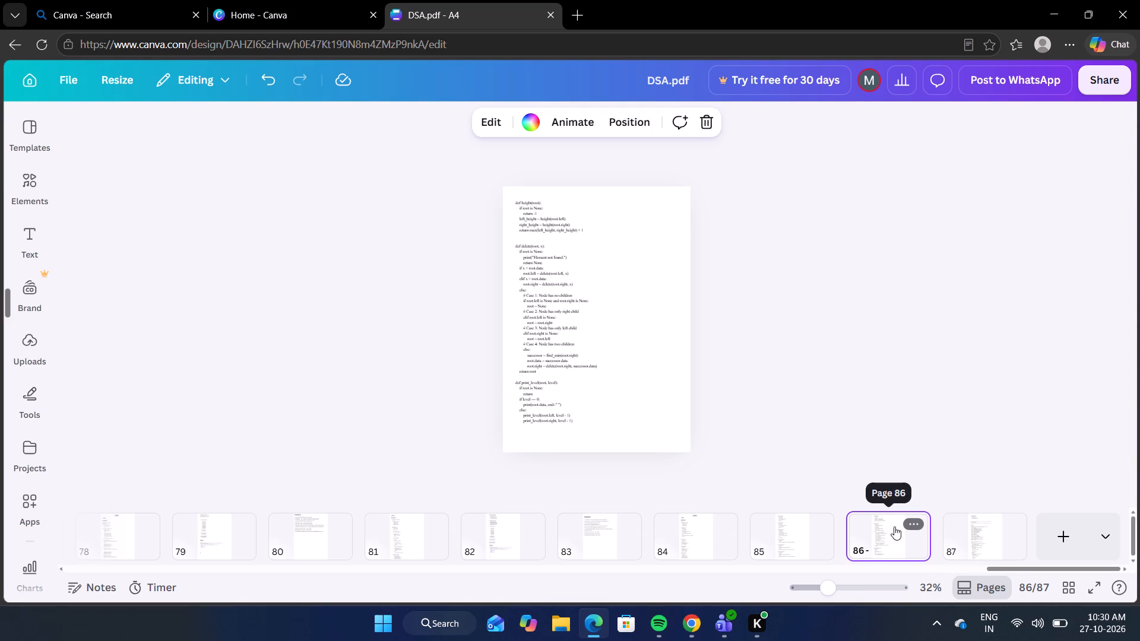
left_click(983, 518)
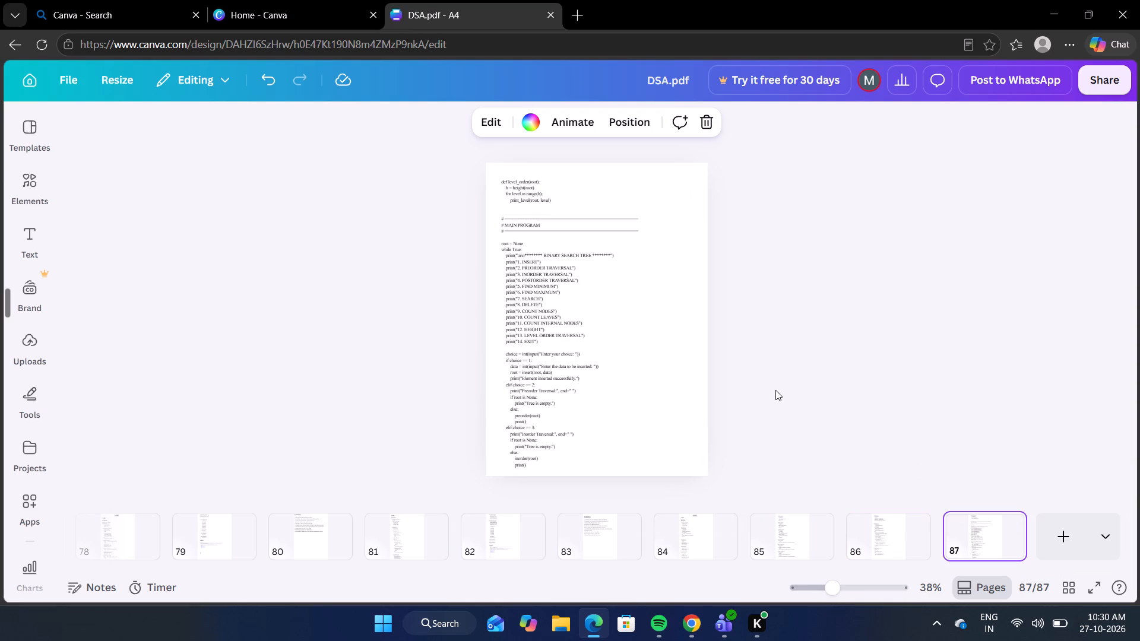
Remove the blank lines above and below the MAIN PROGRAM comment block in the page 87 code.
right_click(616, 389)
left_click(524, 204)
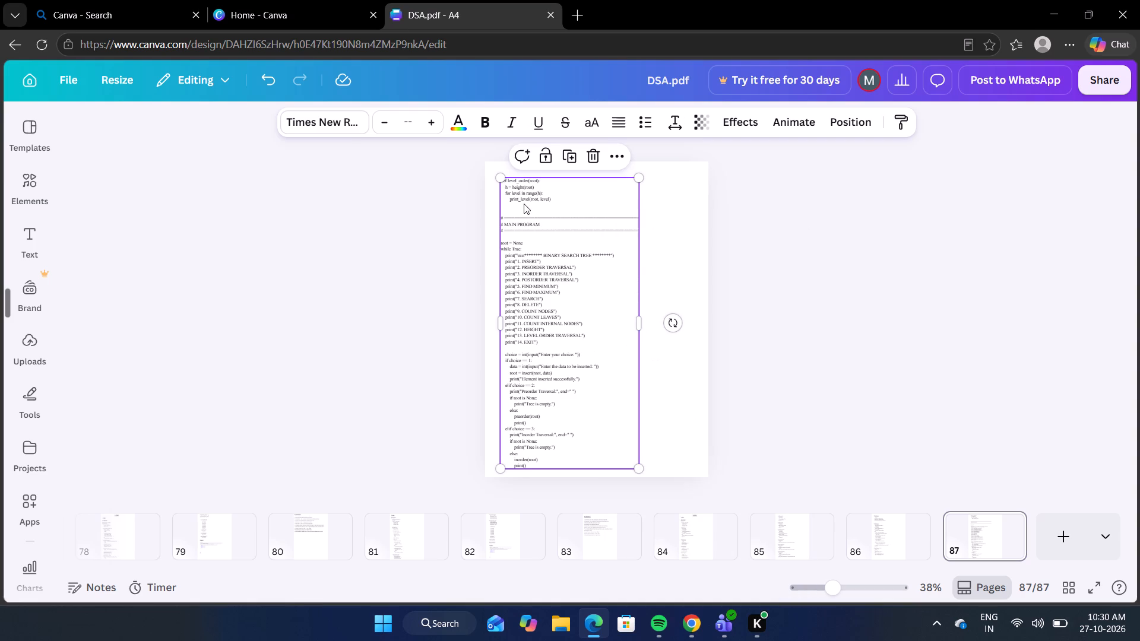
left_click(463, 208)
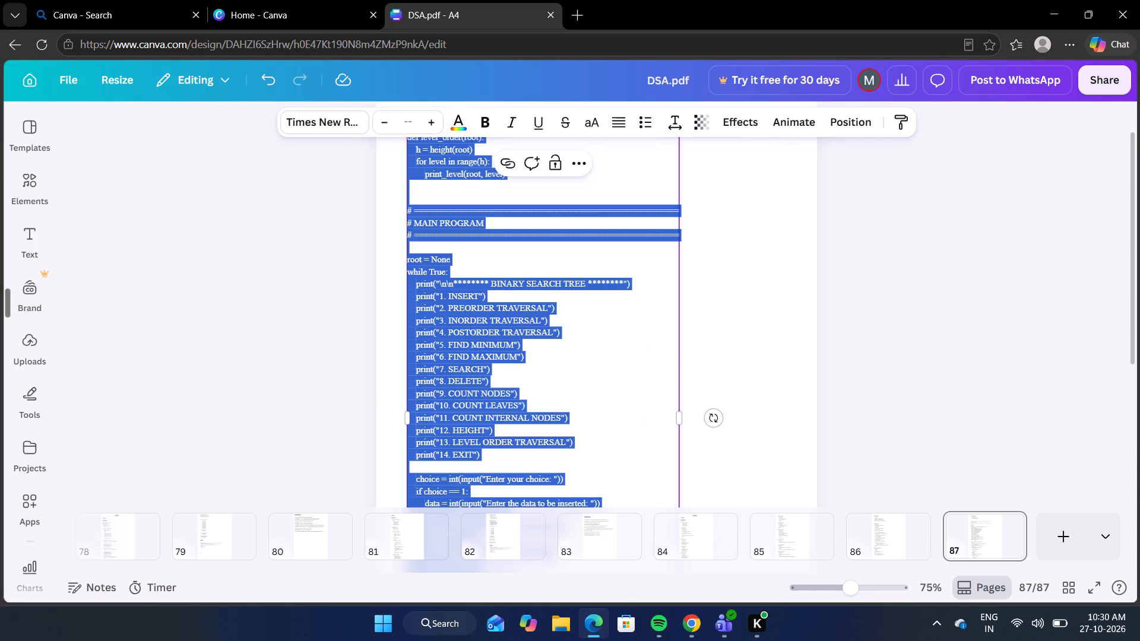
left_click(490, 204)
left_click(419, 191)
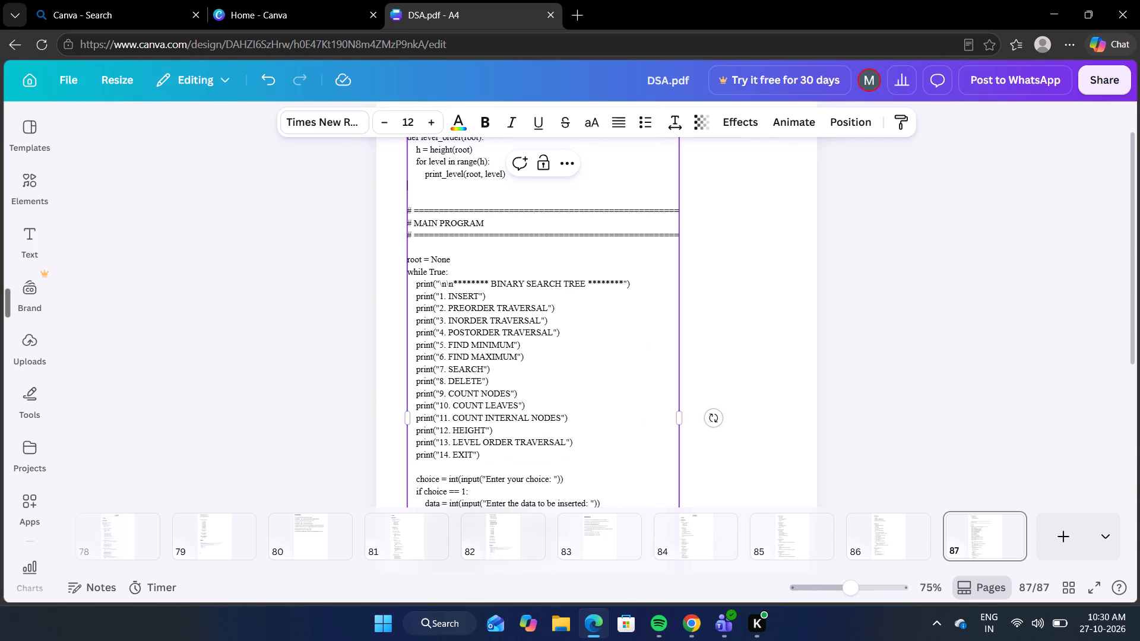
key("BackSpace")
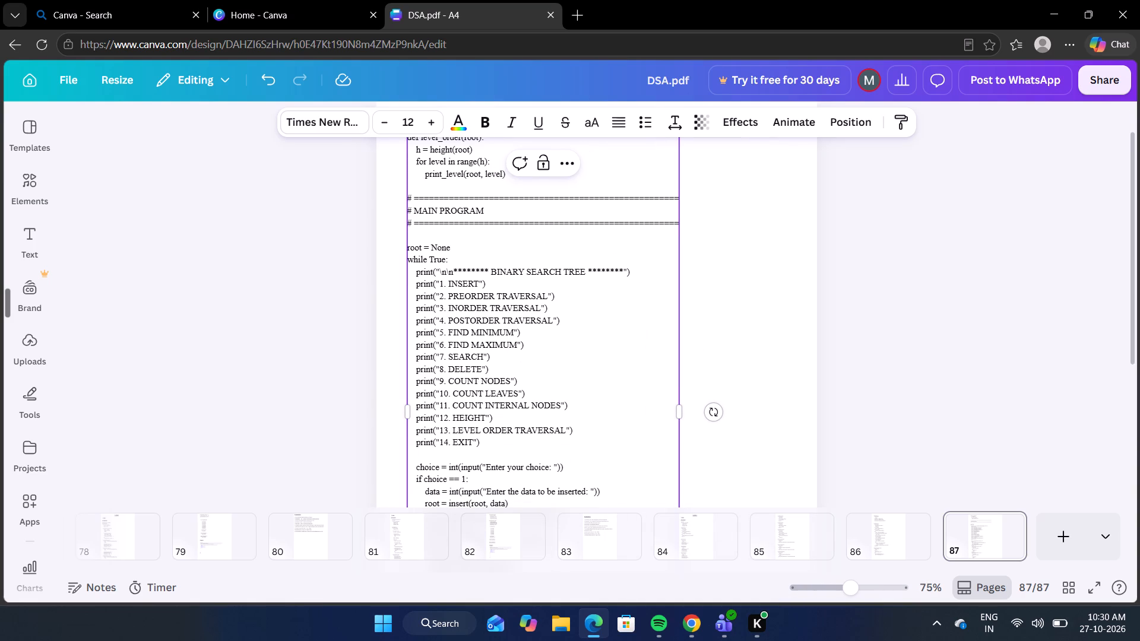
left_click(416, 236)
key("BackSpace")
left_click(417, 189)
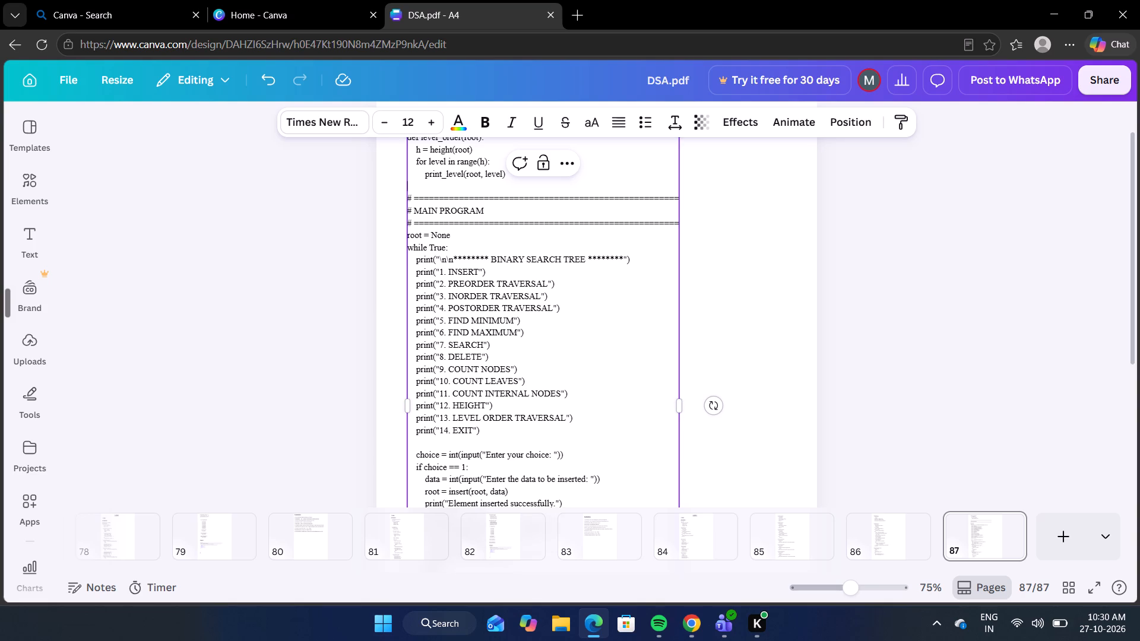
key("BackSpace")
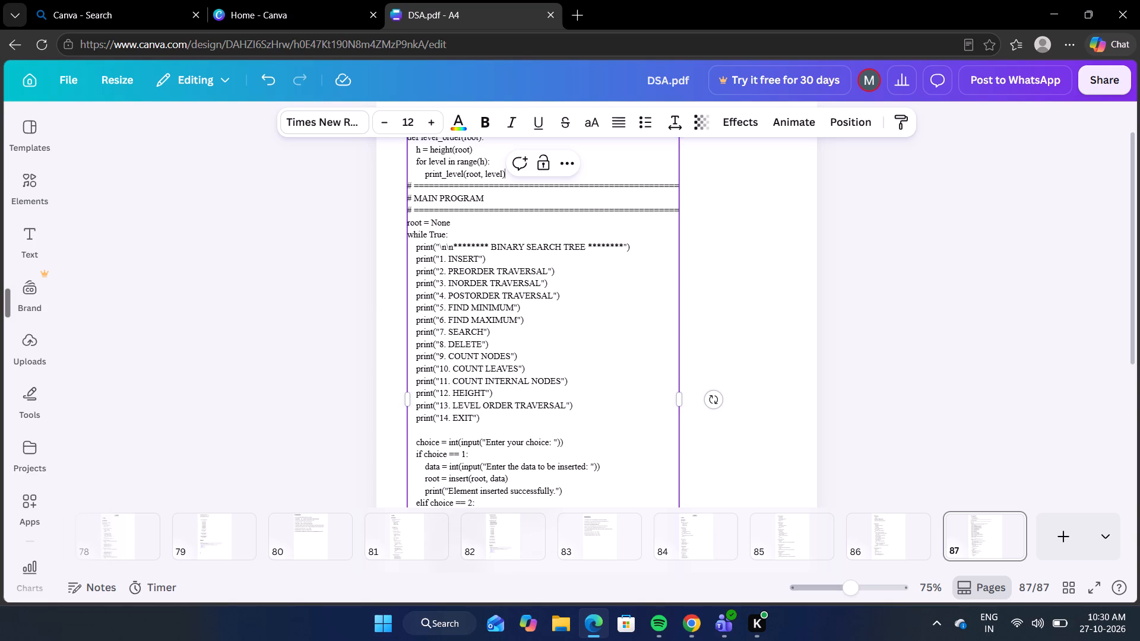
left_click(739, 226)
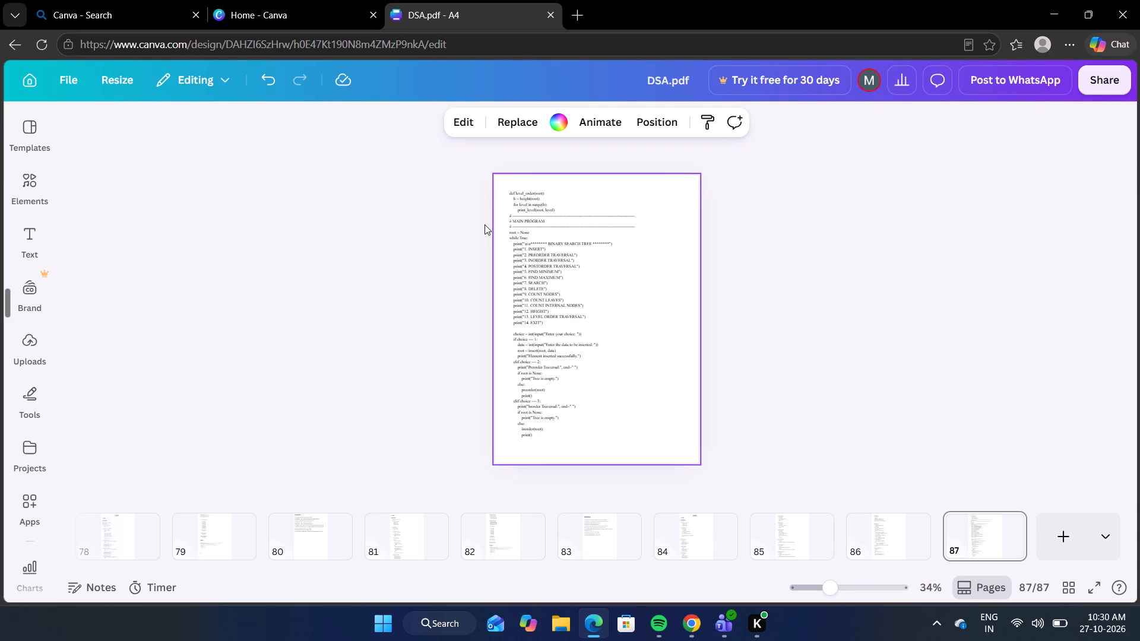
left_click_drag(484, 224, 529, 250)
left_click(408, 315)
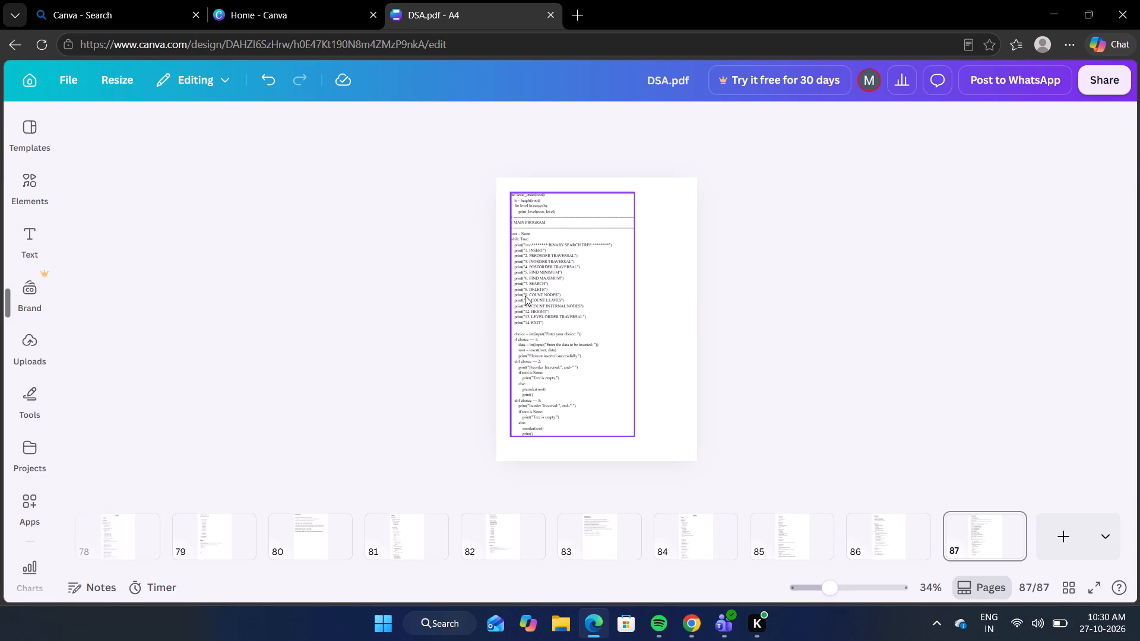
Add a blank page 88 after page 87.
left_click(1053, 540)
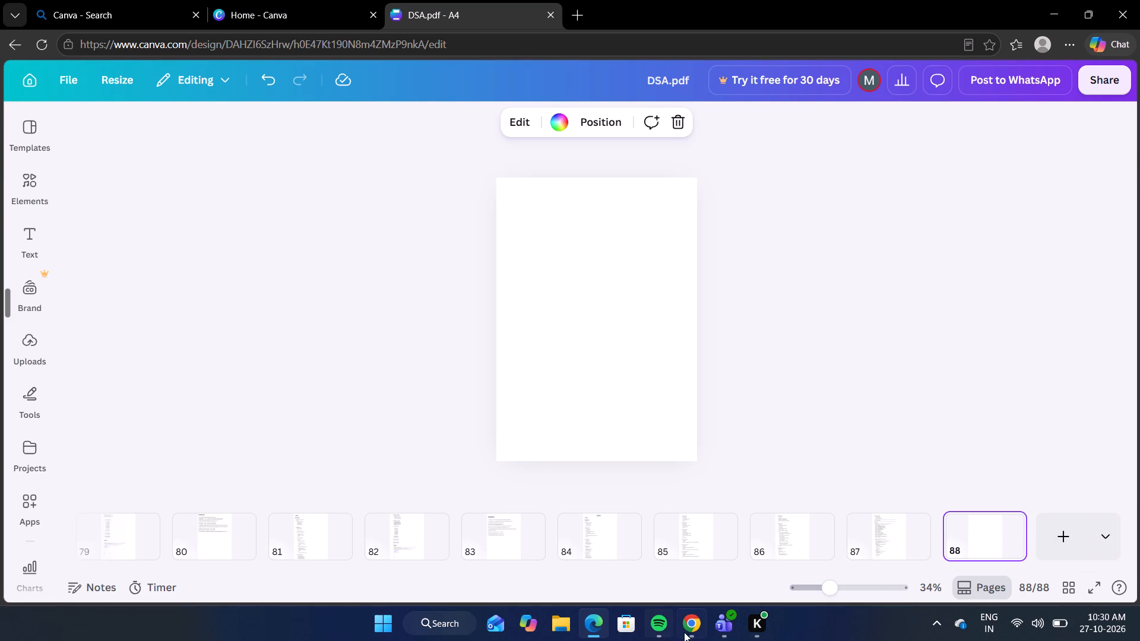
Switch to Chrome and copy the Week9.py code from "elif choice == 4:" through the last line, 221.
left_click(691, 626)
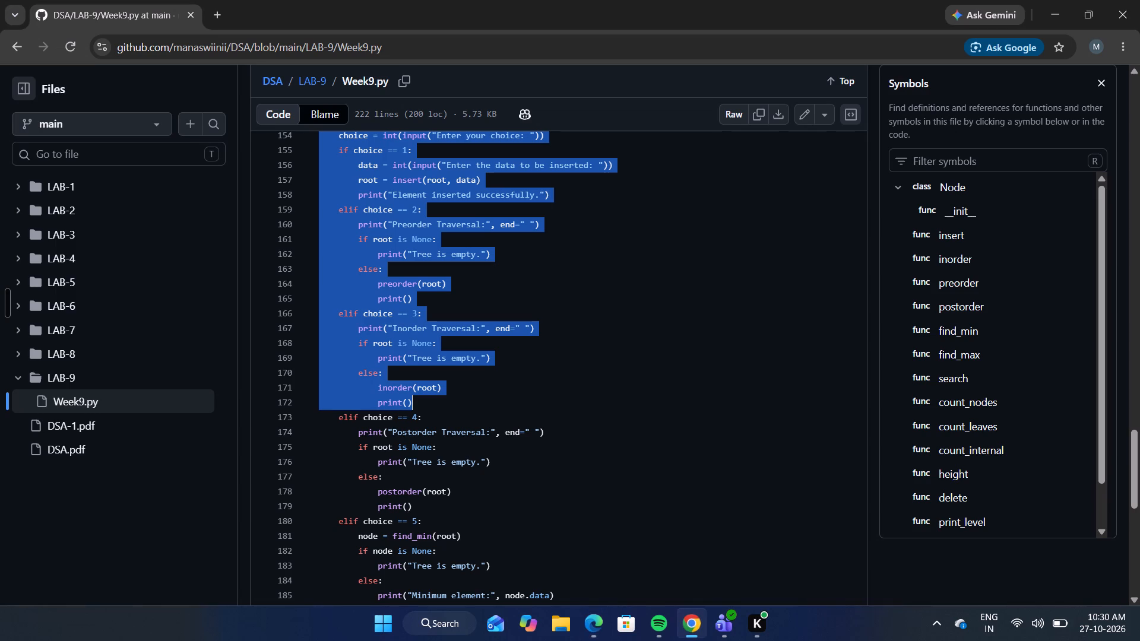
left_click_drag(332, 412, 477, 542)
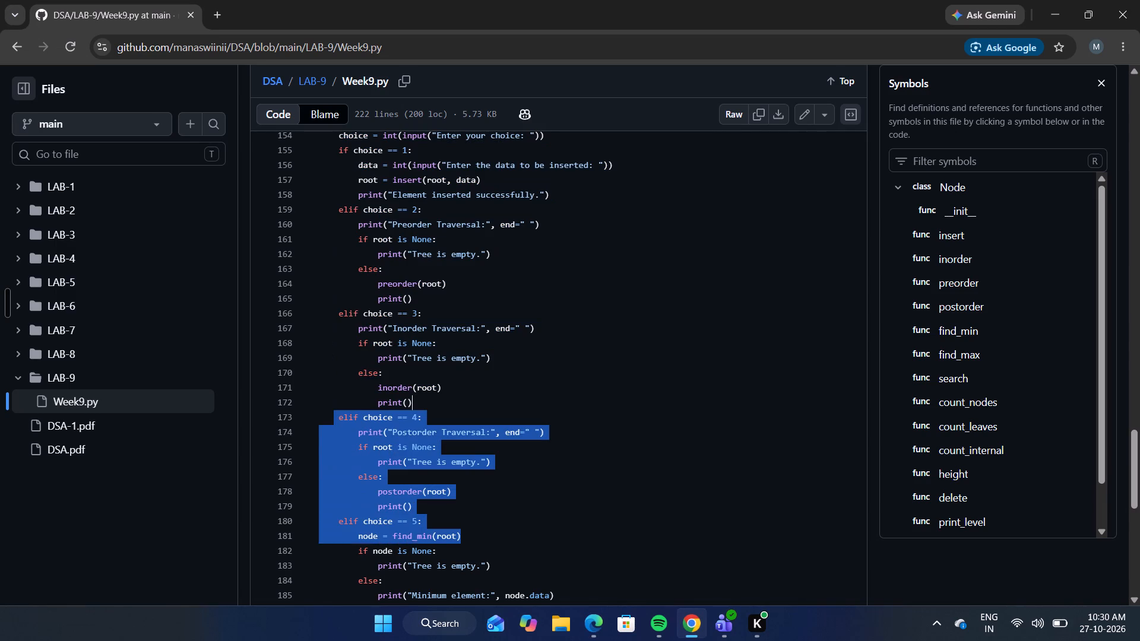
left_click_drag(477, 542, 612, 640)
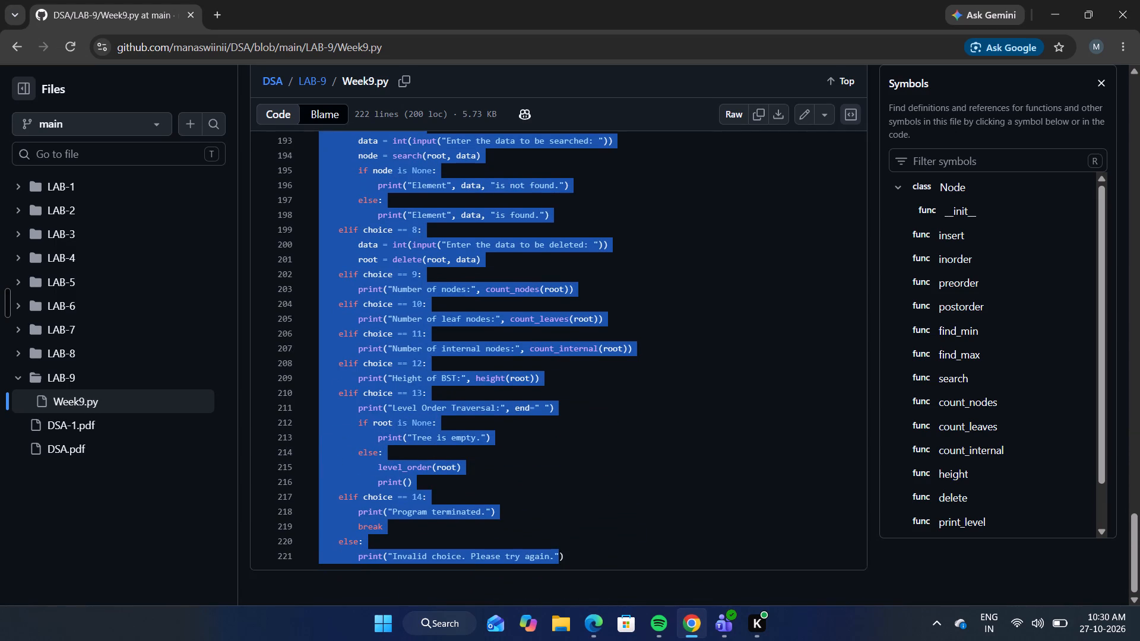
left_click_drag(612, 640, 613, 640)
key("ctrl+c")
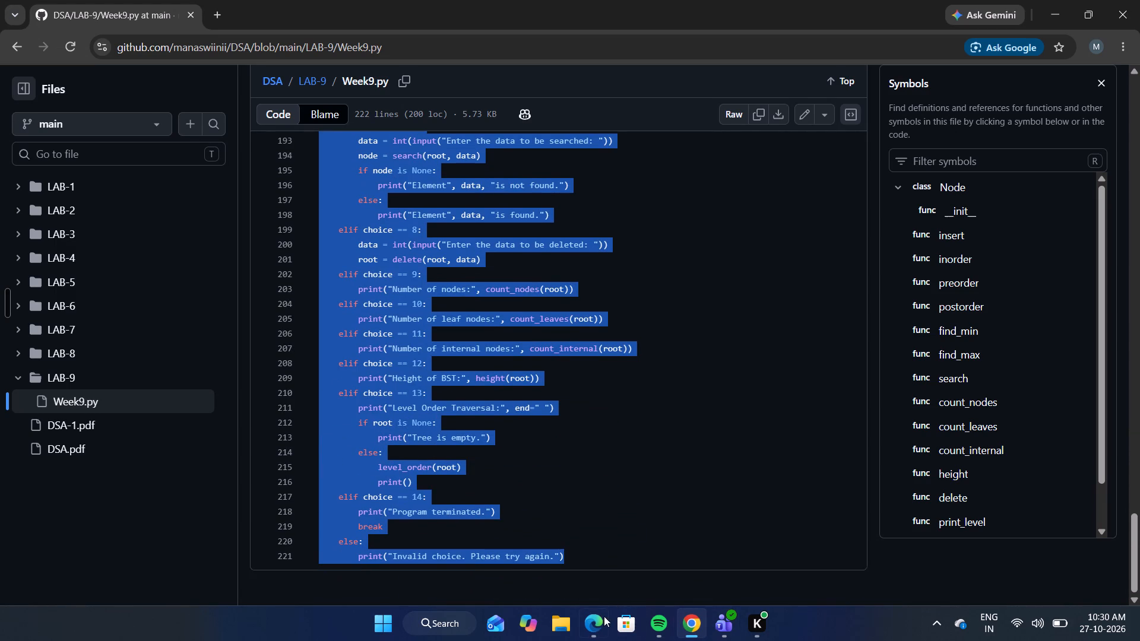
Back in Edge, paste the copied remaining menu code onto page 88.
left_click(597, 625)
key("ctrl+v")
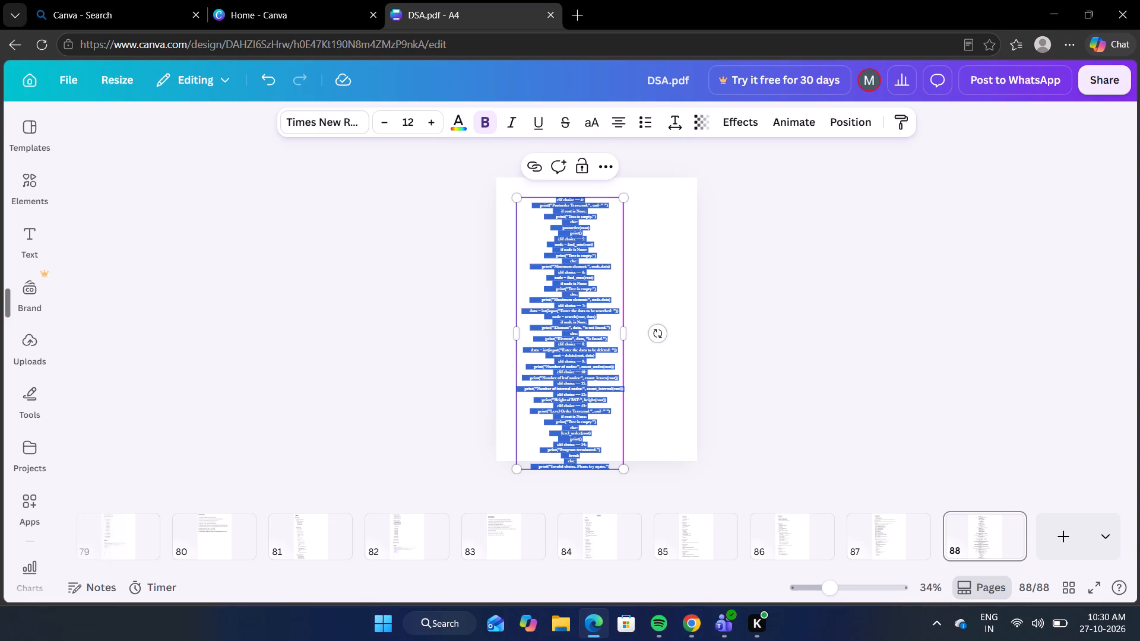
Make the pasted code on page 88 non-bold and left-aligned.
left_click(487, 126)
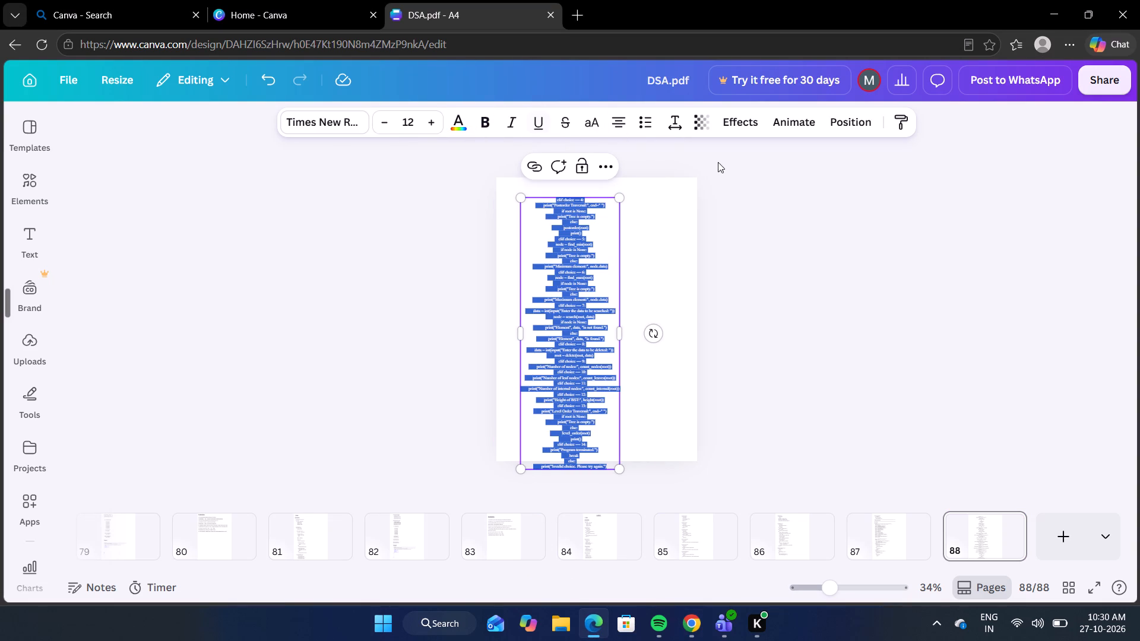
left_click(621, 124)
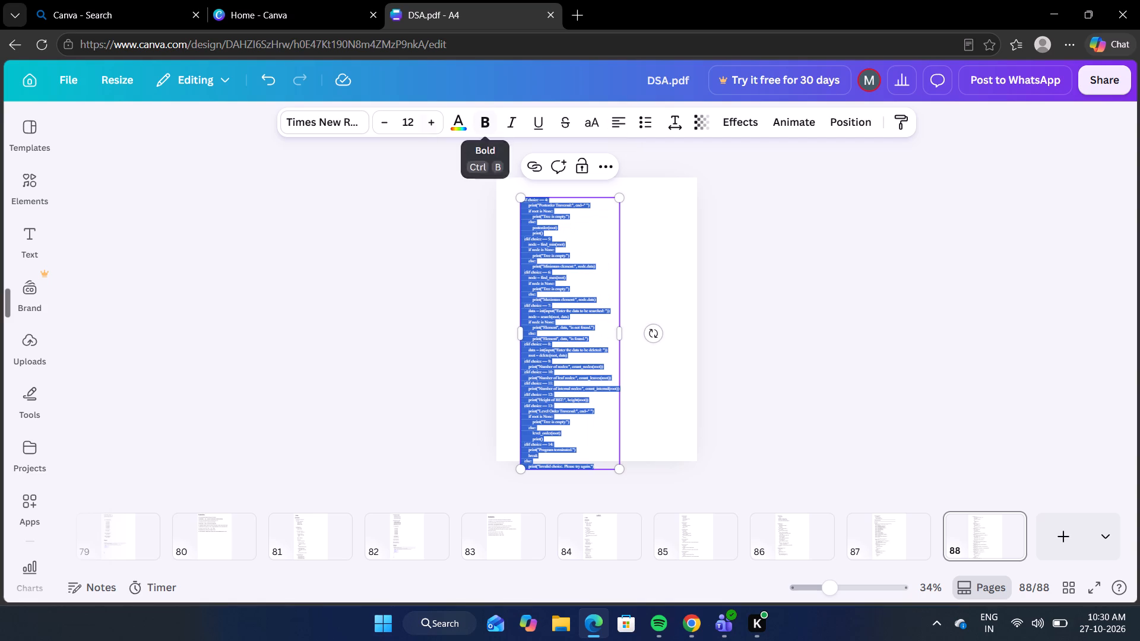
Move the code text box on page 88 up and toward the page's left edge so all lines fit on the page.
left_click(478, 275)
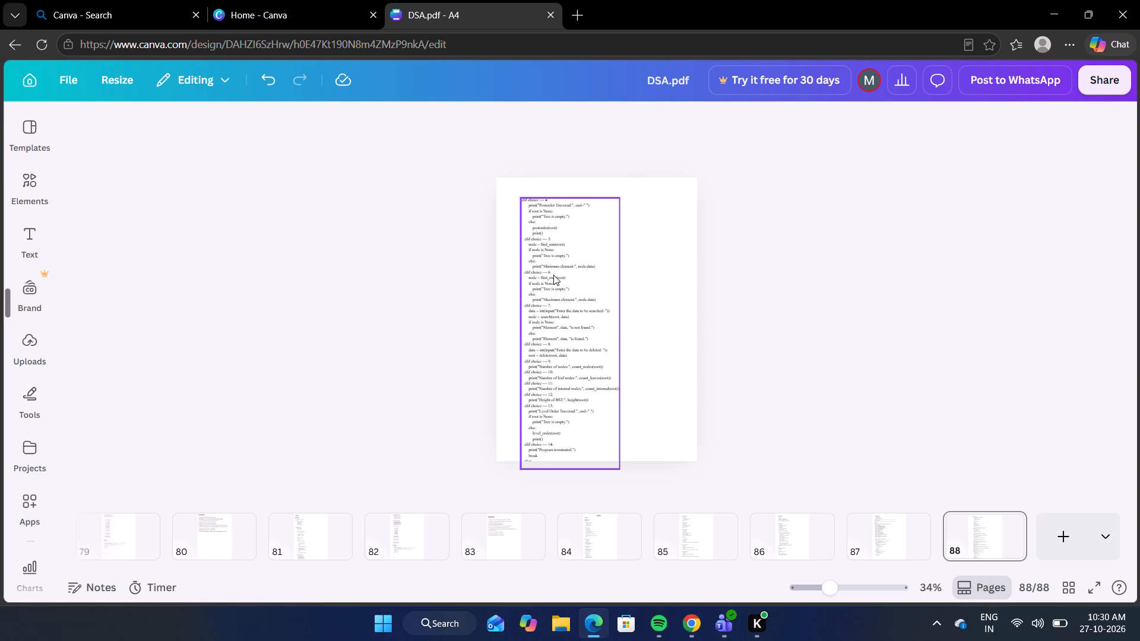
right_click_drag(553, 275, 548, 264)
left_click(799, 166)
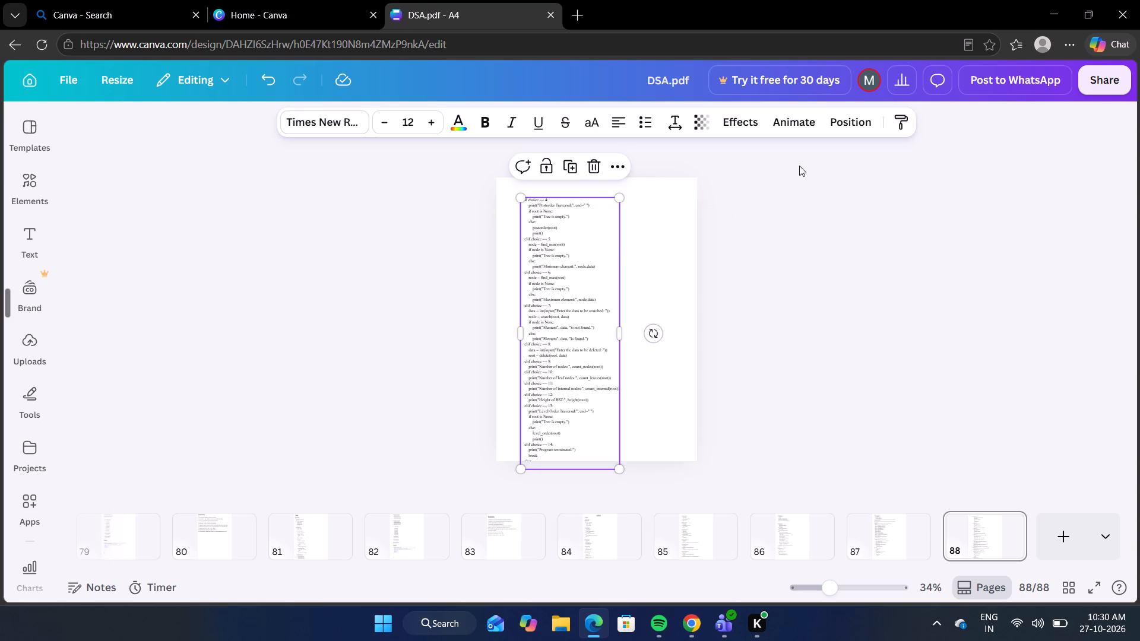
left_click(577, 277)
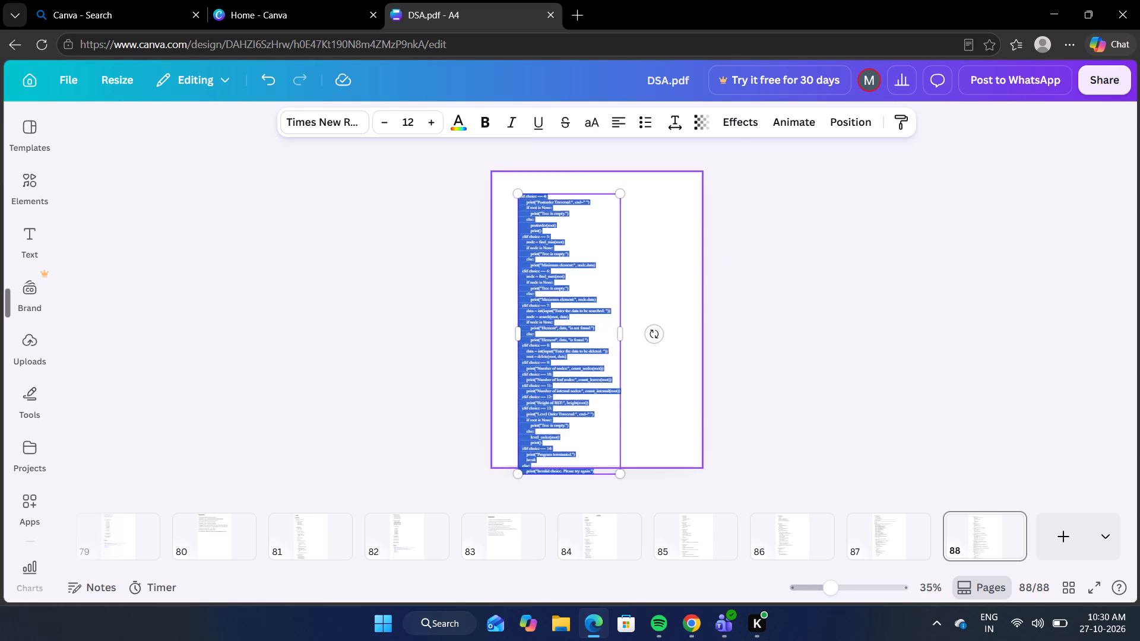
left_click(702, 242)
left_click_drag(554, 272, 549, 264)
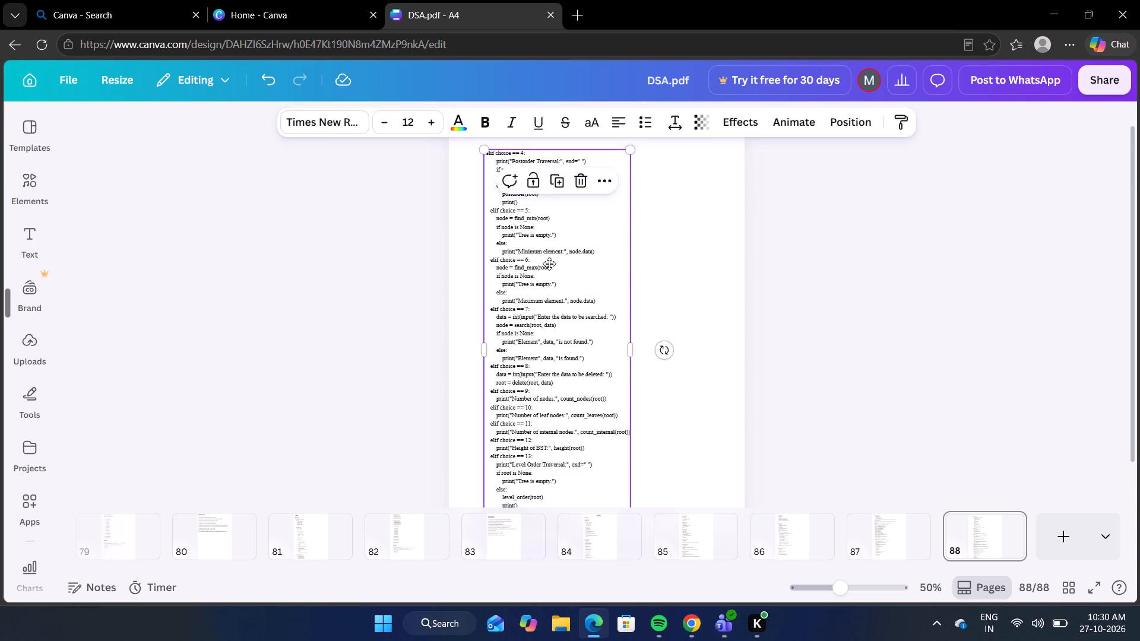
left_click_drag(549, 264, 544, 254)
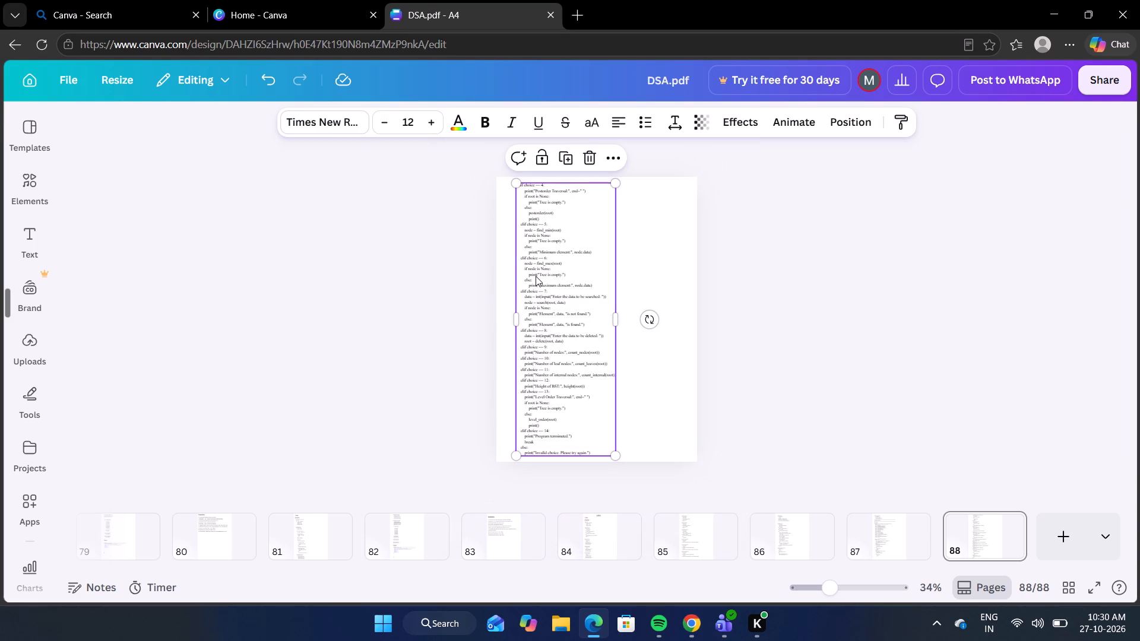
left_click(536, 278)
left_click(728, 209)
left_click_drag(555, 277, 548, 281)
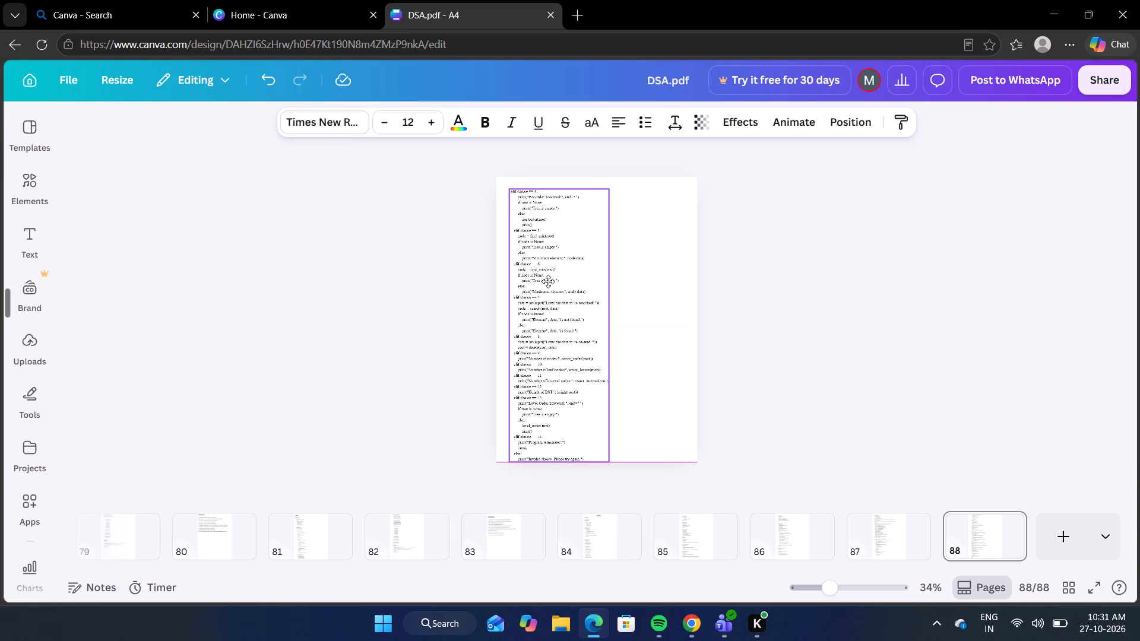
left_click_drag(548, 281, 548, 280)
left_click_drag(548, 280, 548, 277)
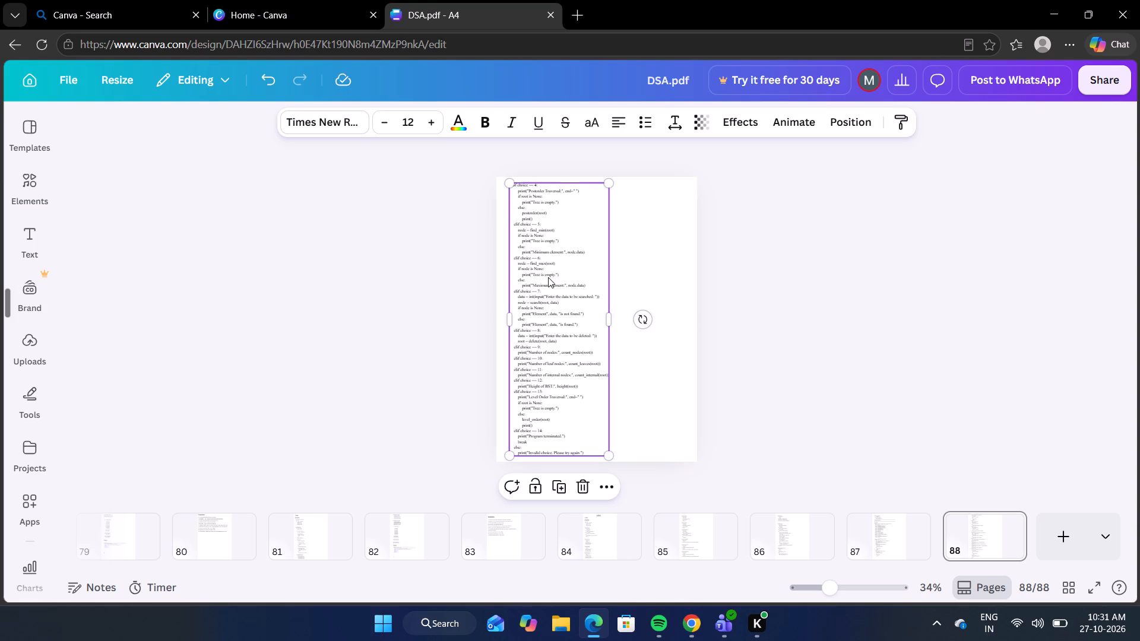
left_click(685, 224)
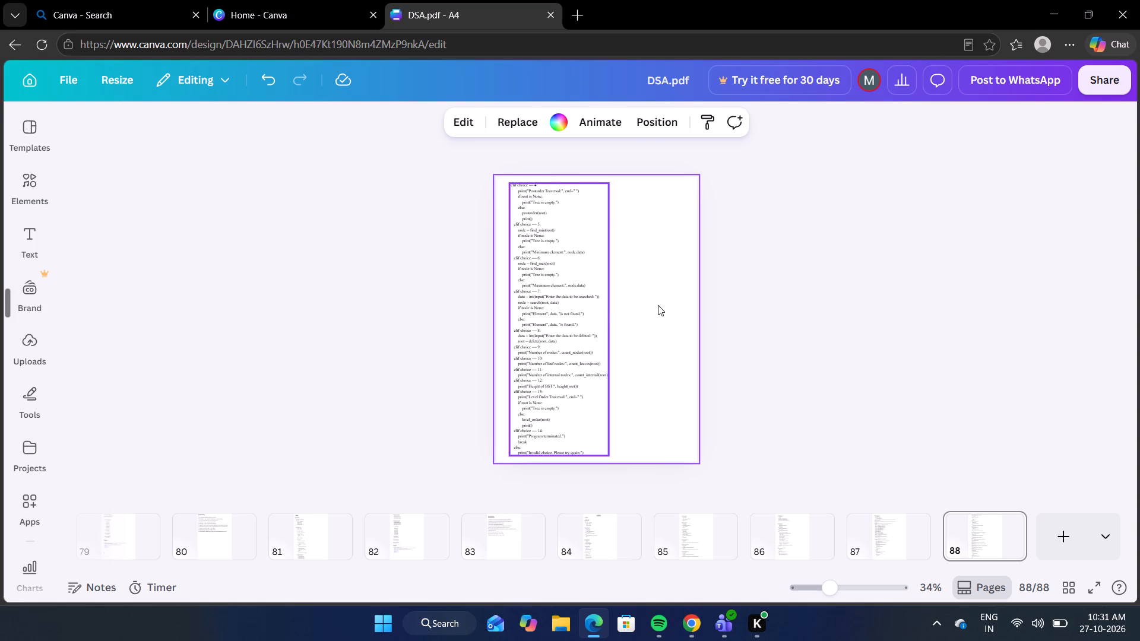
Delete the last lines of the page 88 code, from the "else:" above "level_order(root)" through "Invalid choice. Please try again.".
left_click(629, 411)
scroll(629, 411, "down", 1)
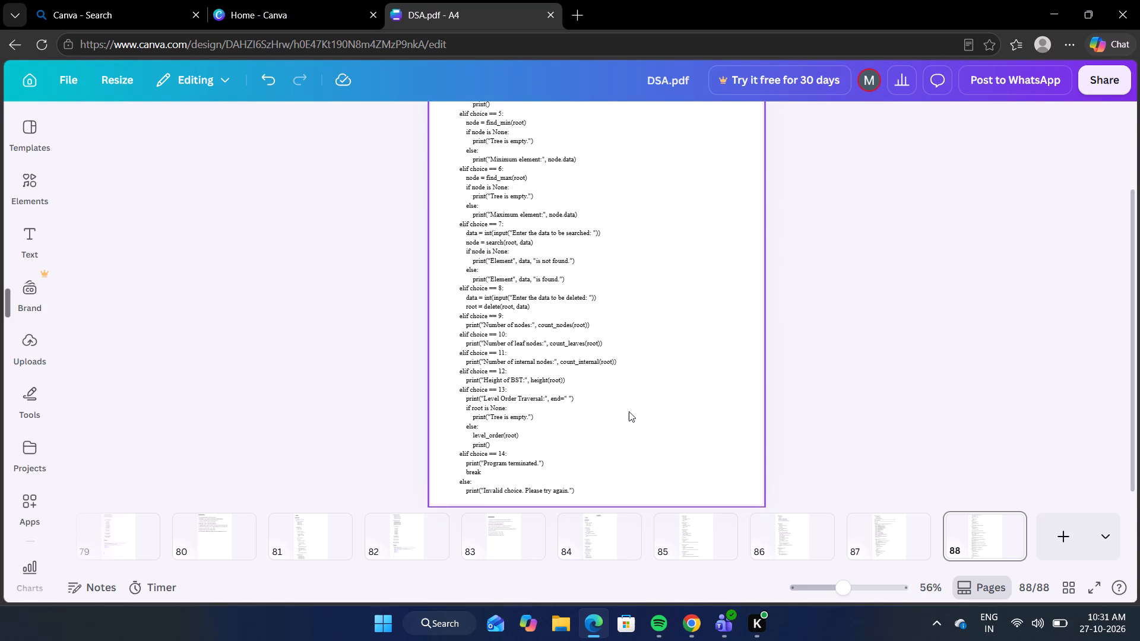
scroll(629, 411, "down", 1)
left_click(591, 478)
left_click(591, 478)
left_click(580, 484)
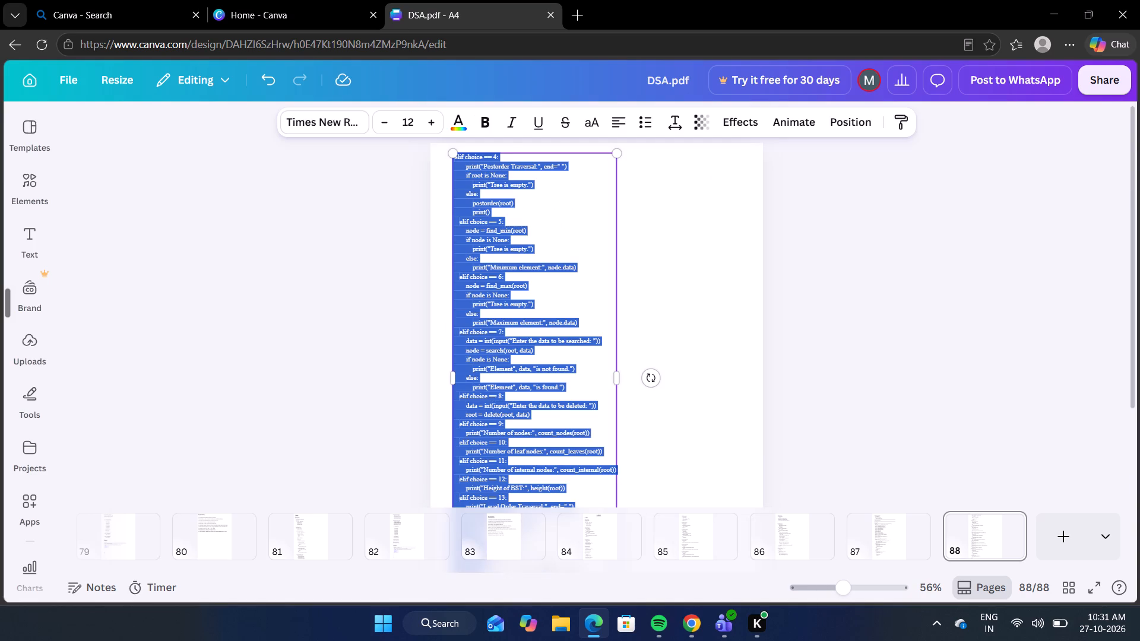
scroll(580, 484, "down", 3)
right_click_drag(580, 485, 522, 467)
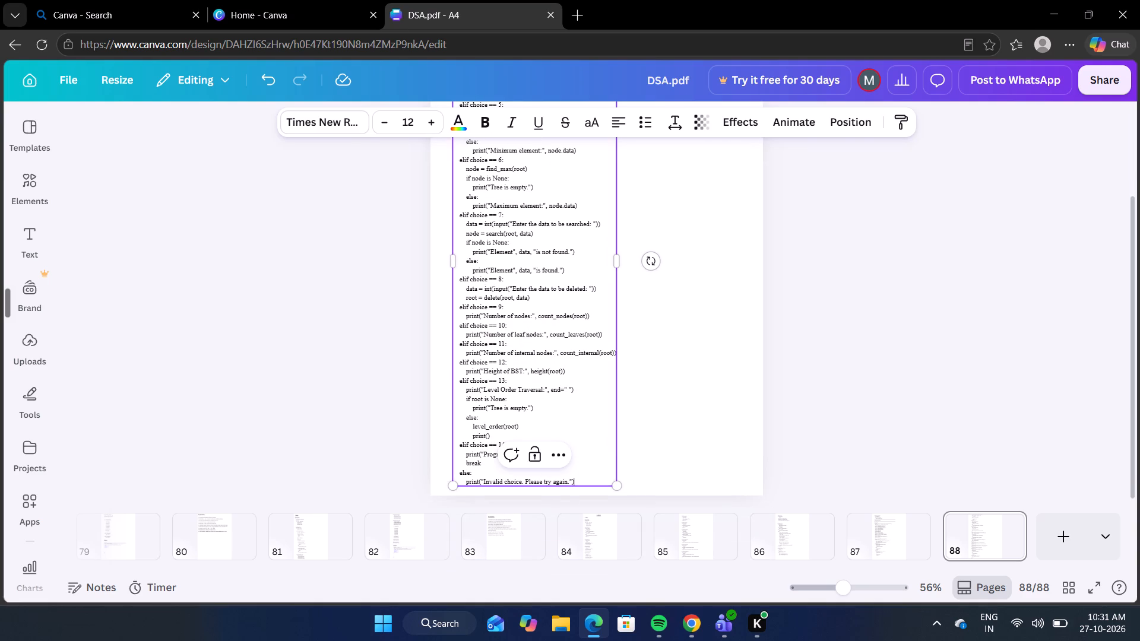
right_click_drag(522, 467, 503, 459)
left_click_drag(594, 479, 505, 449)
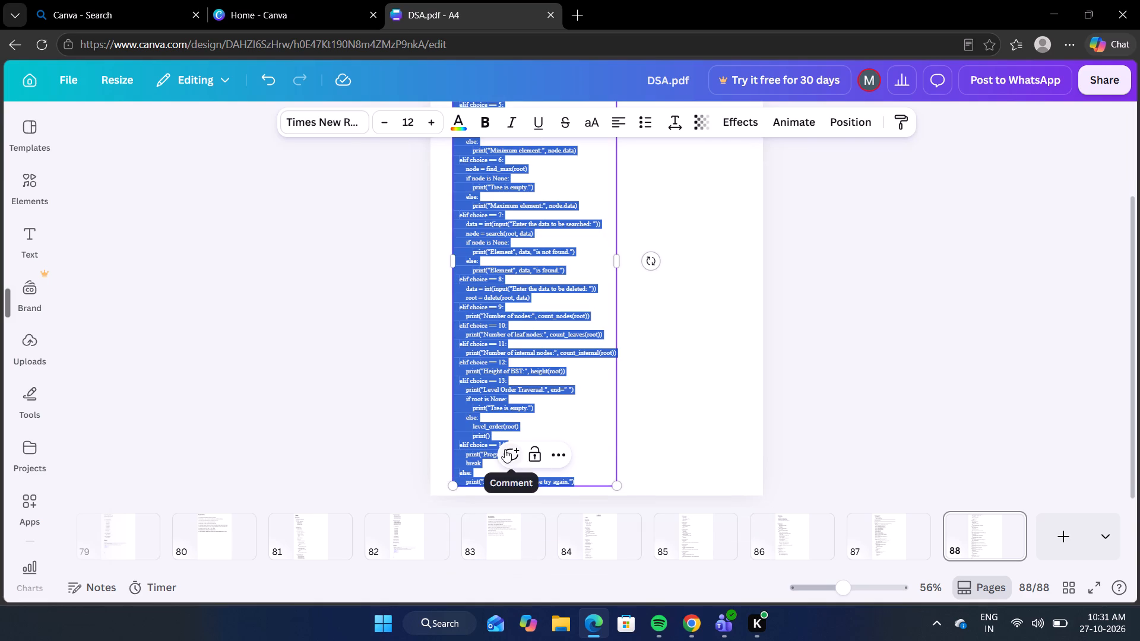
left_click_drag(505, 449, 458, 442)
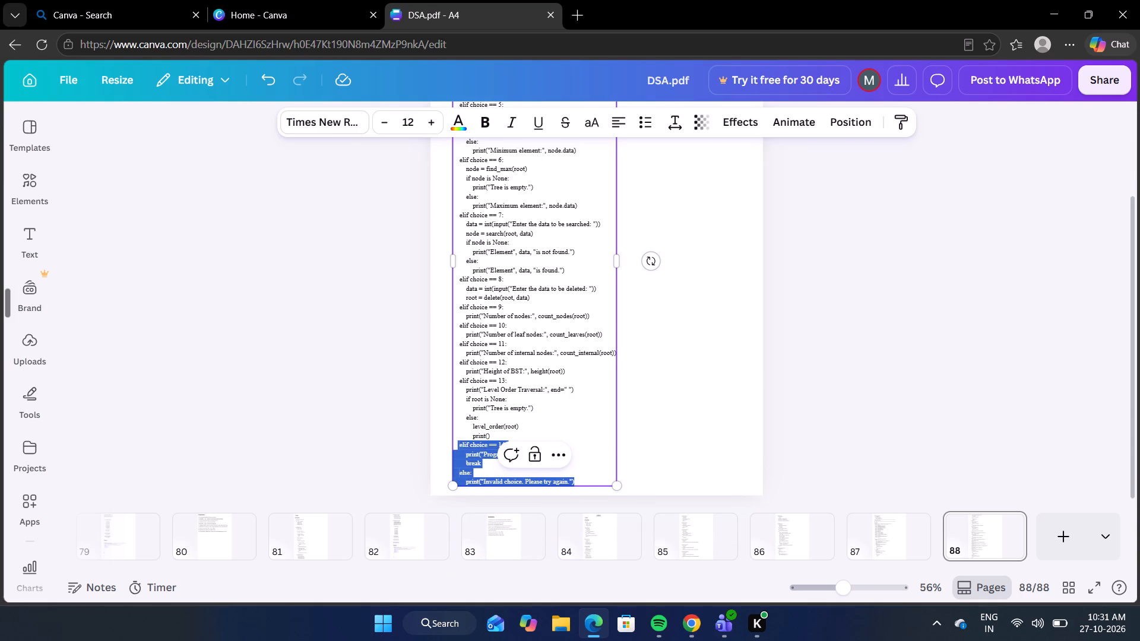
left_click_drag(458, 442, 455, 420)
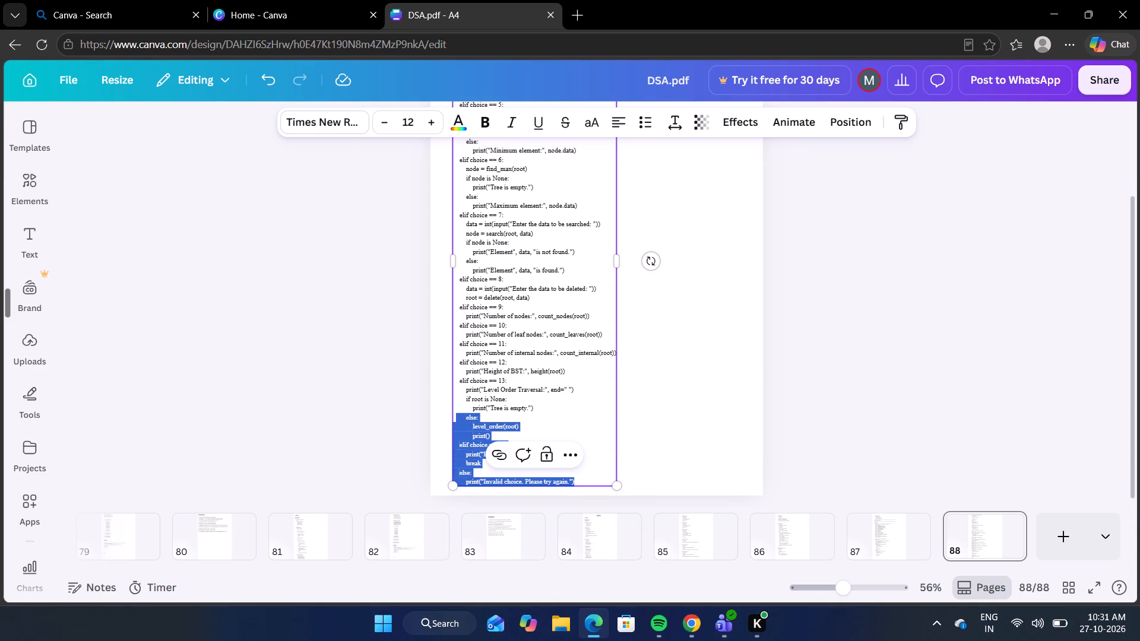
key("BackSpace")
left_click(308, 395)
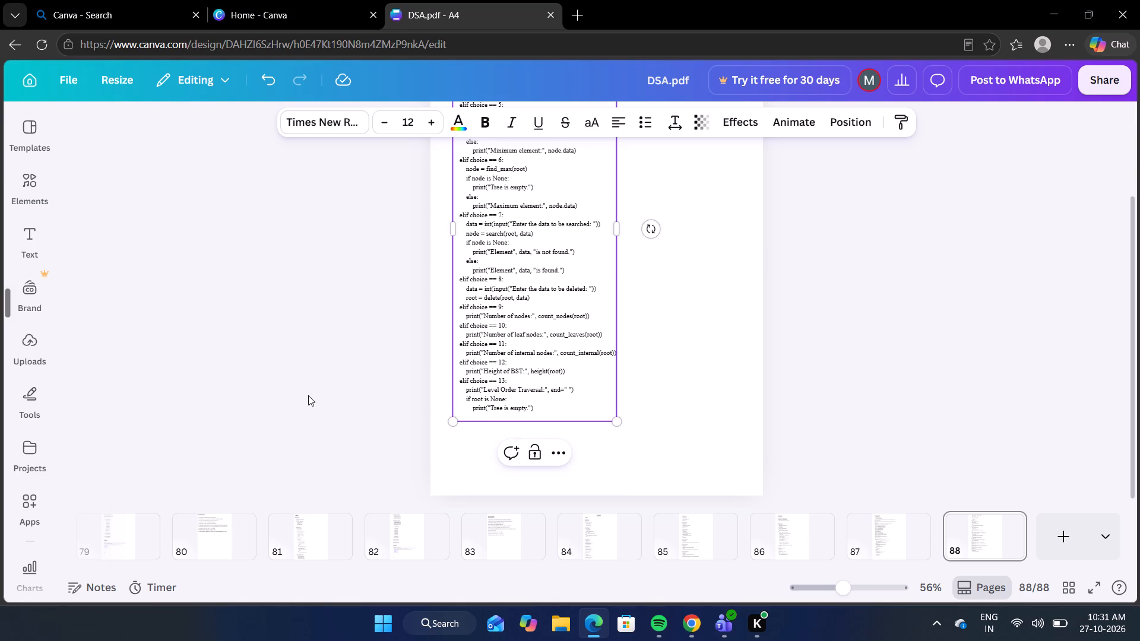
Set the font size of the code text box on page 88 to 12.4.
left_click(508, 302)
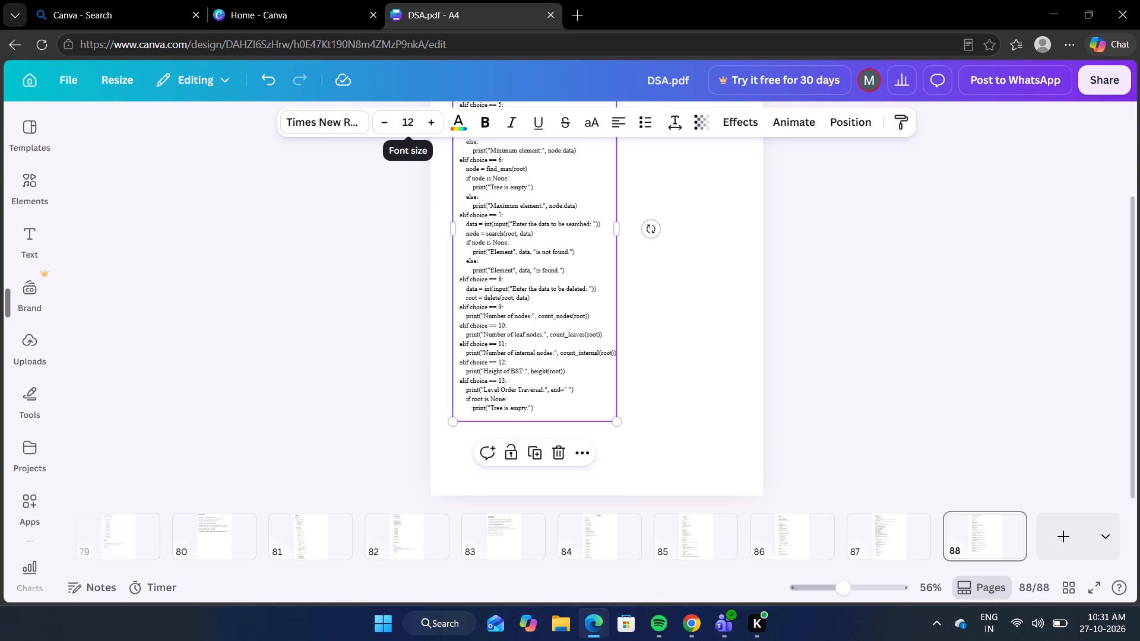
left_click(414, 120)
type("12.")
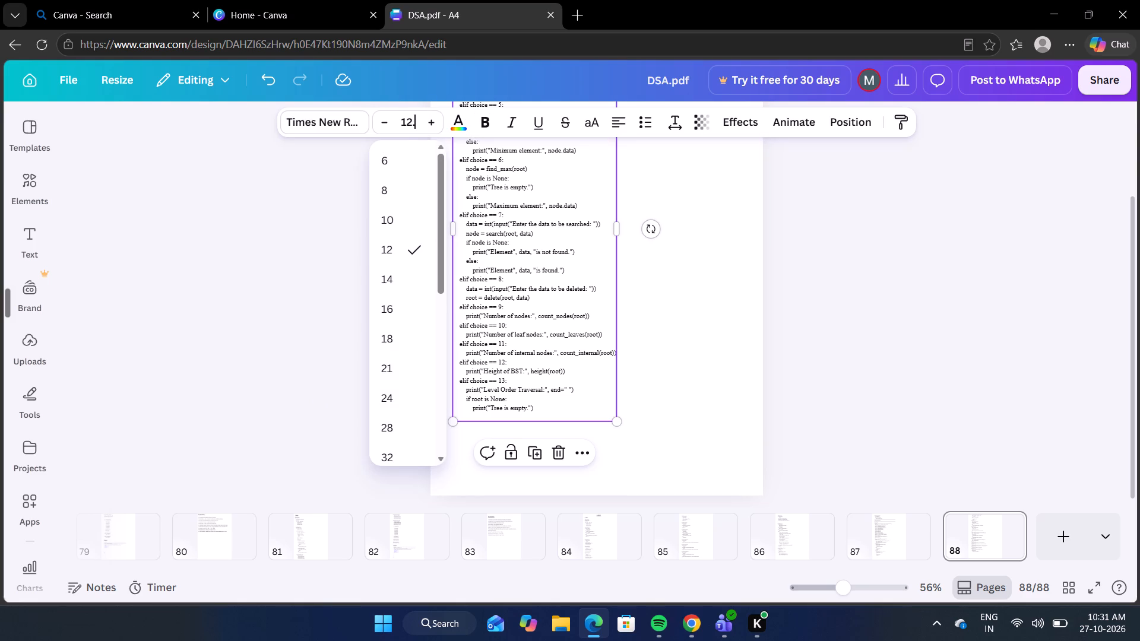
key("4")
key("Return")
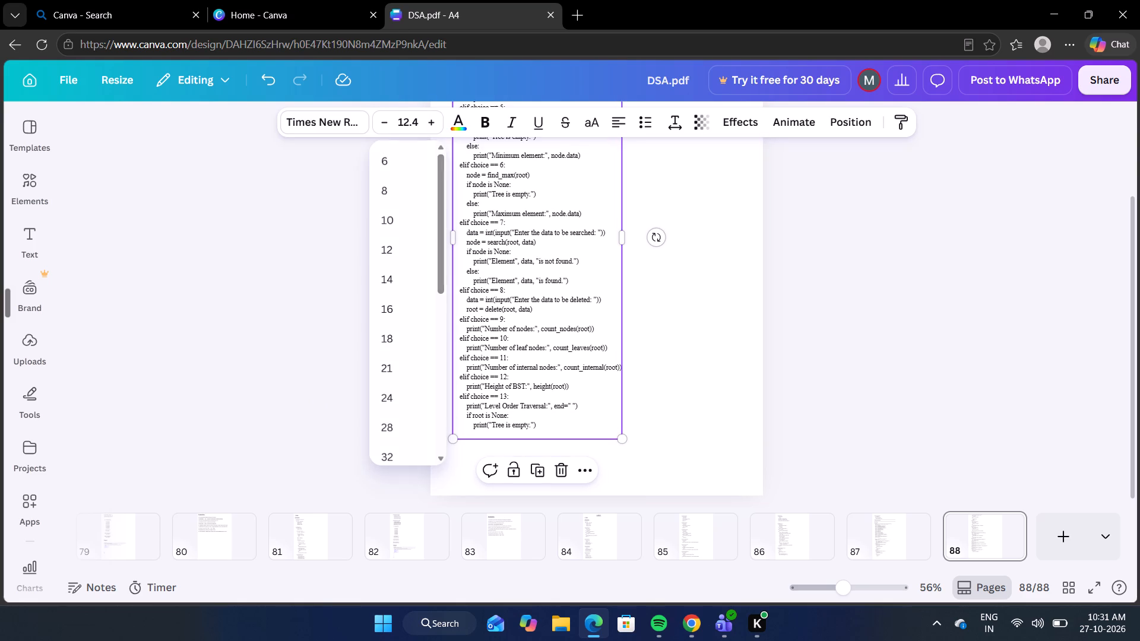
left_click(258, 193)
Move the code text box on page 88 slightly down and inward so it sits within the page margins.
scroll(459, 300, "up", 1)
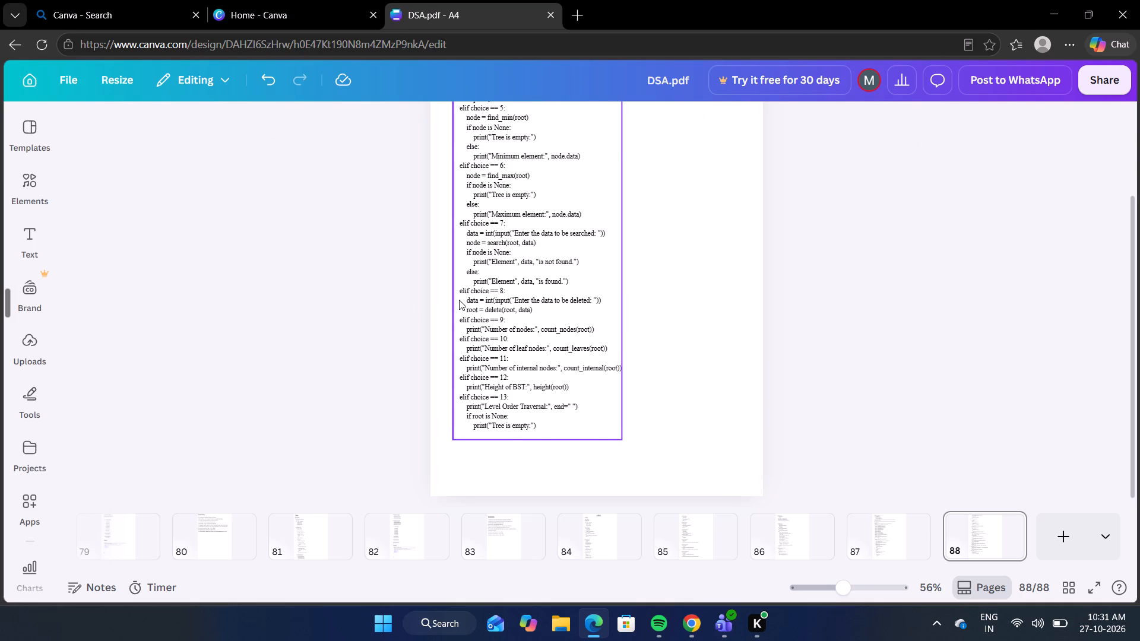
left_click_drag(520, 305, 521, 318)
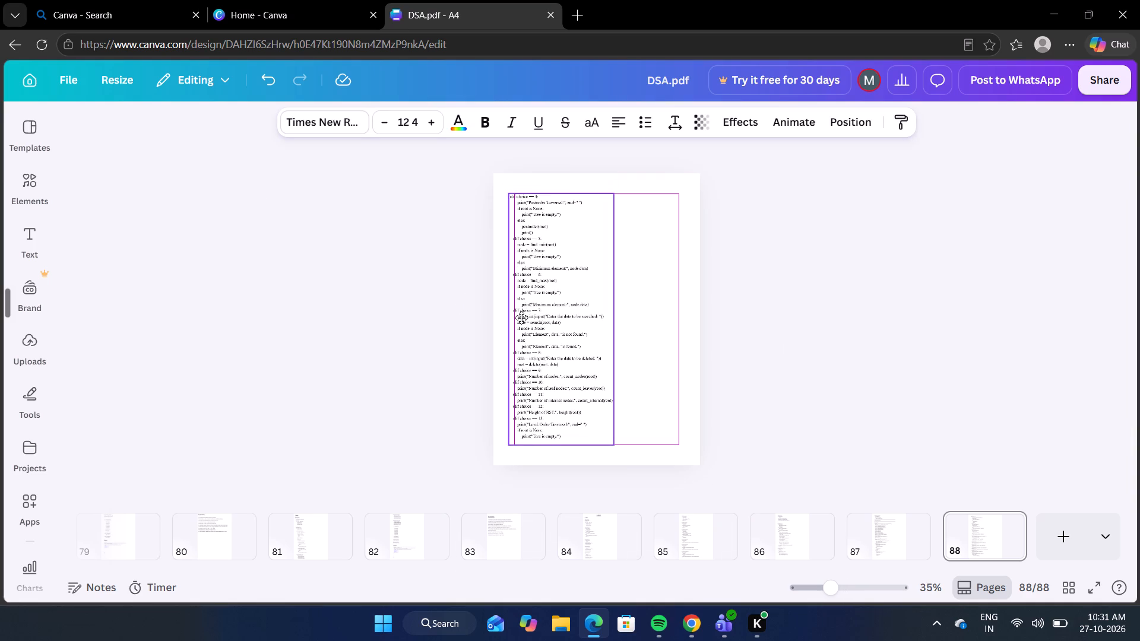
left_click_drag(521, 318, 528, 318)
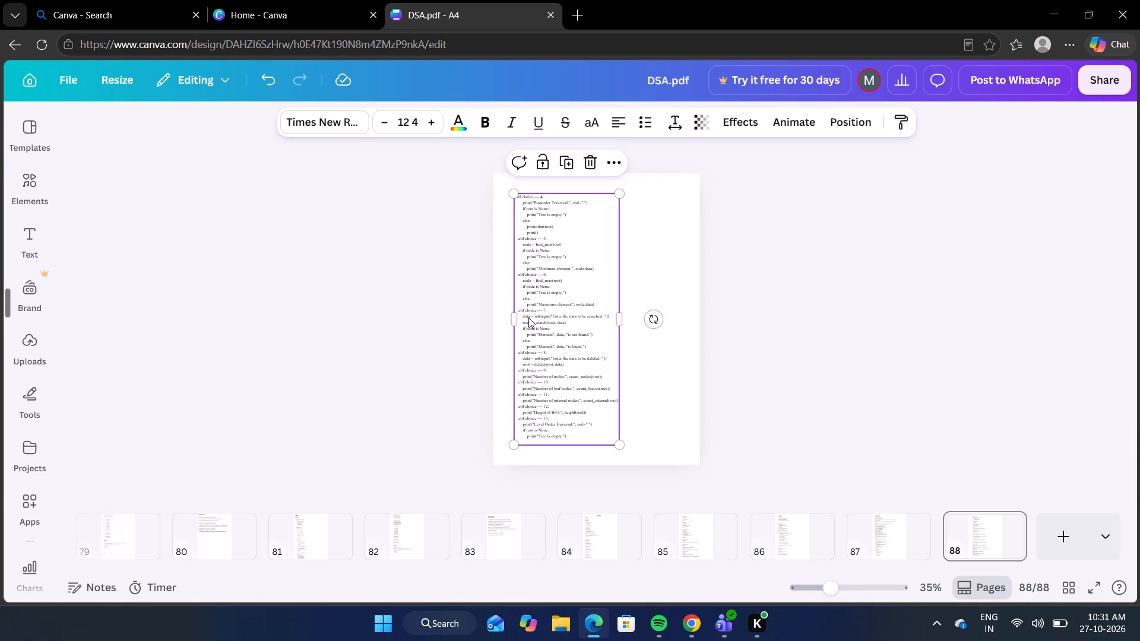
left_click(824, 323)
Add a blank page 89 after page 88.
left_click(1068, 549)
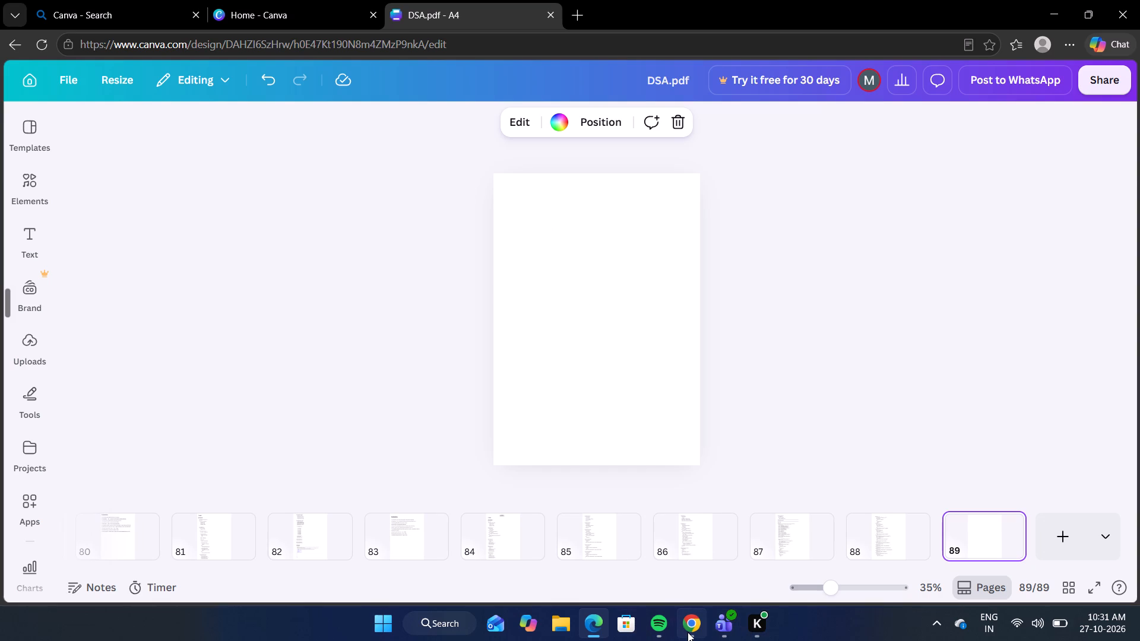
Check where page 88's code ends, and in Chrome copy Week9.py lines 214 to 221, from "else:" through the last print statement.
left_click(681, 577)
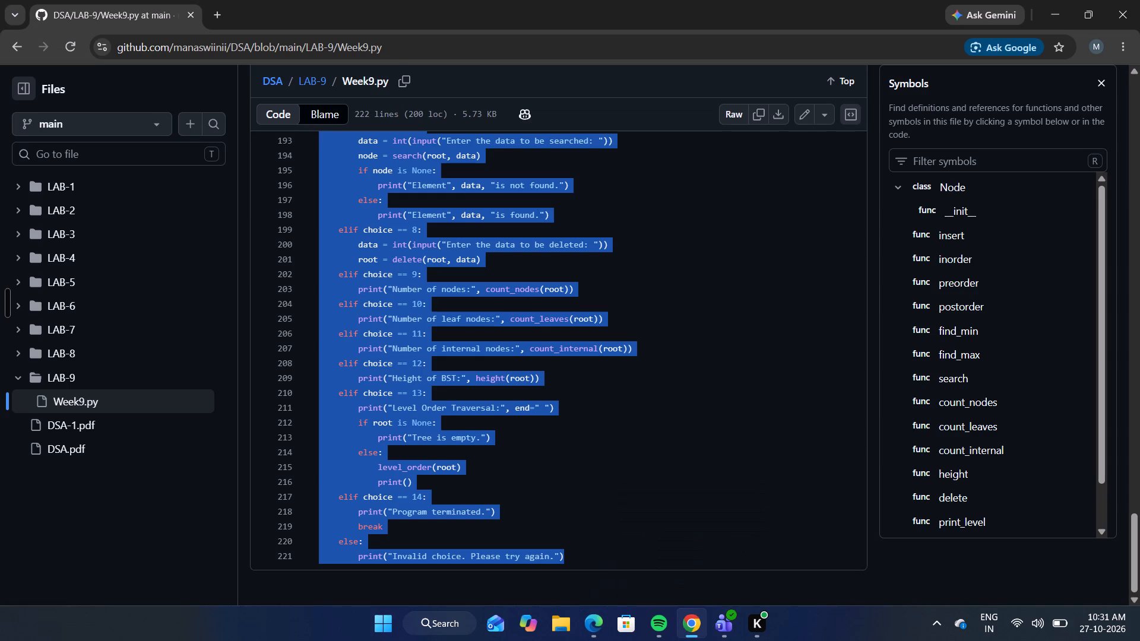
left_click(510, 489)
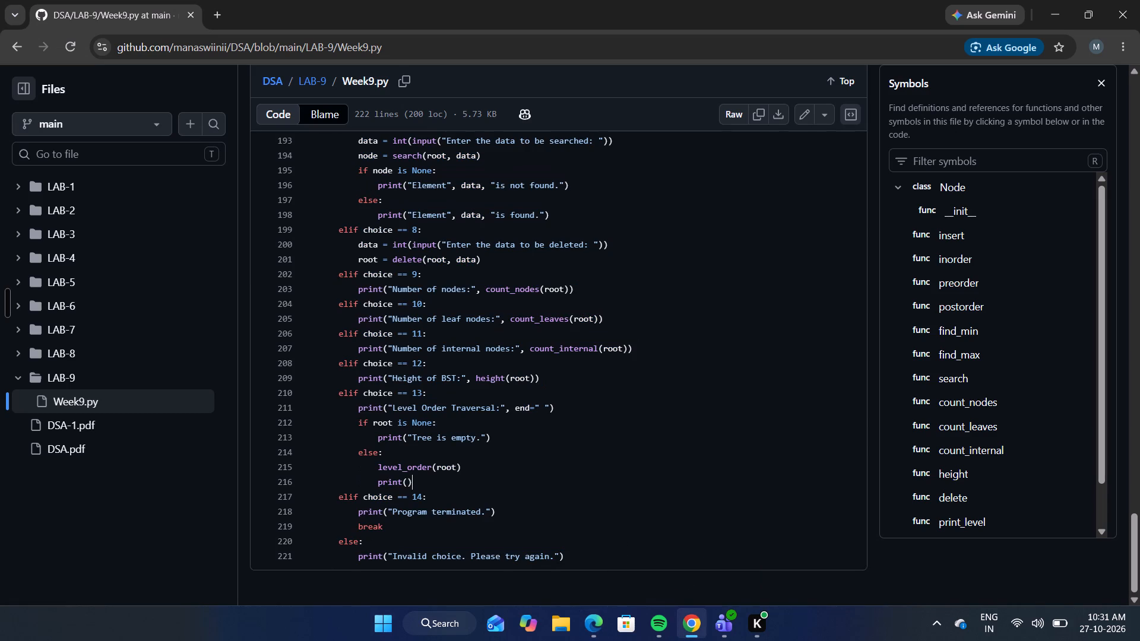
left_click(597, 627)
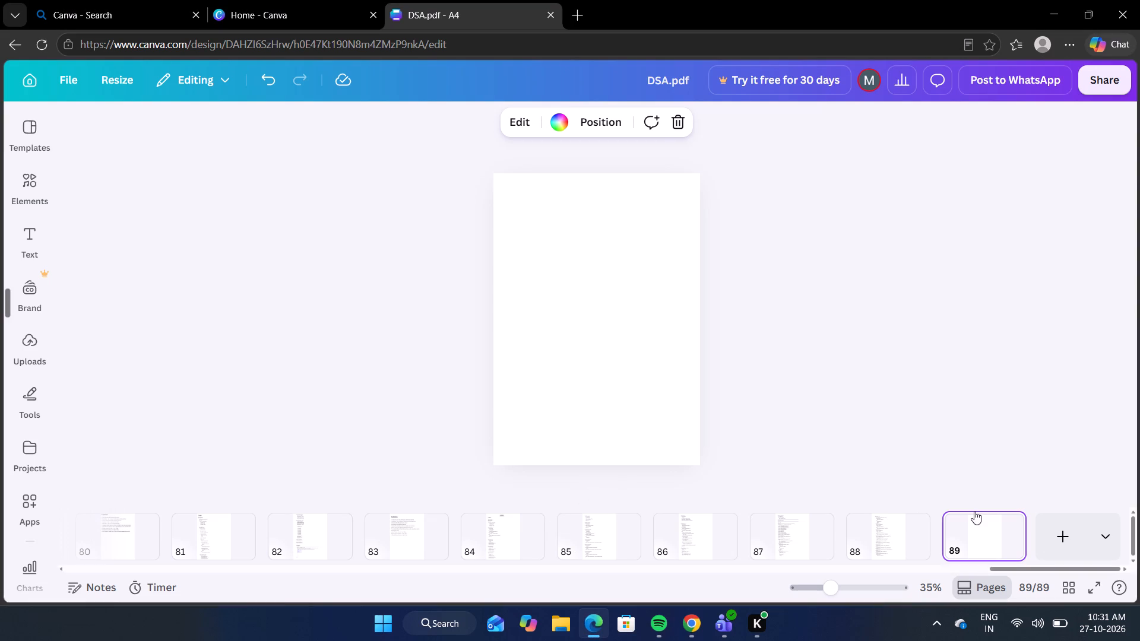
left_click(913, 534)
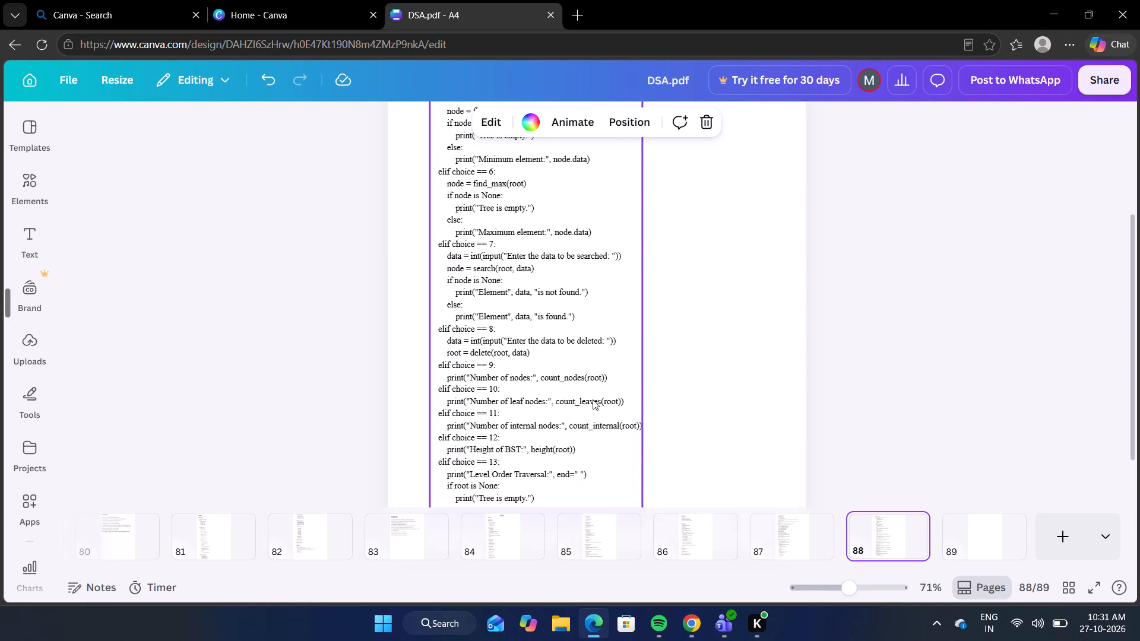
scroll(593, 399, "down", 1)
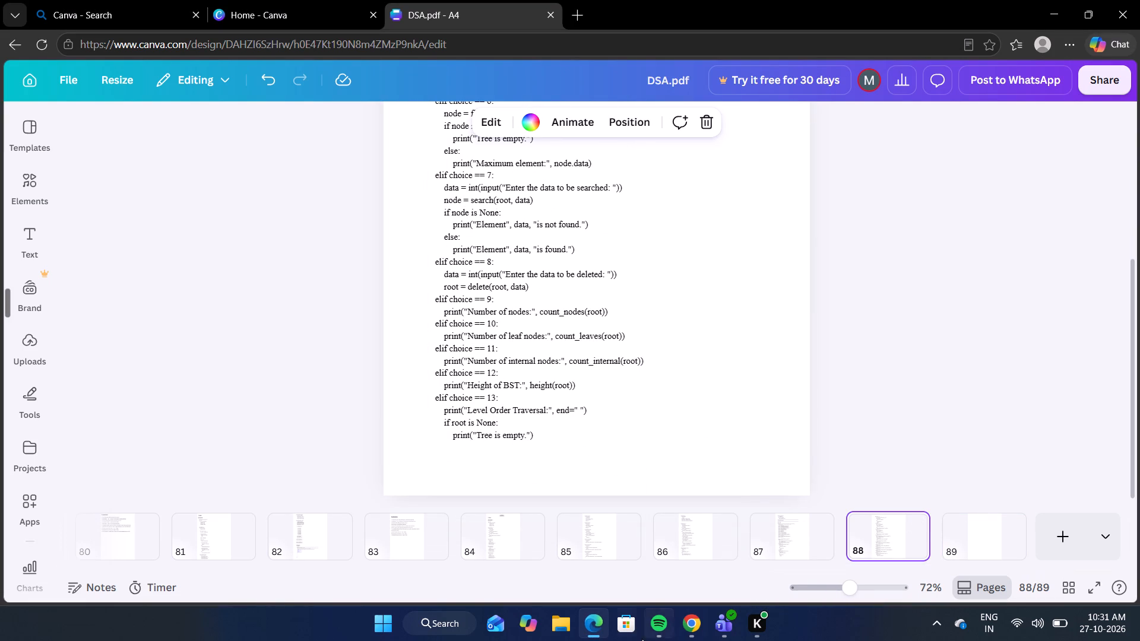
left_click(701, 629)
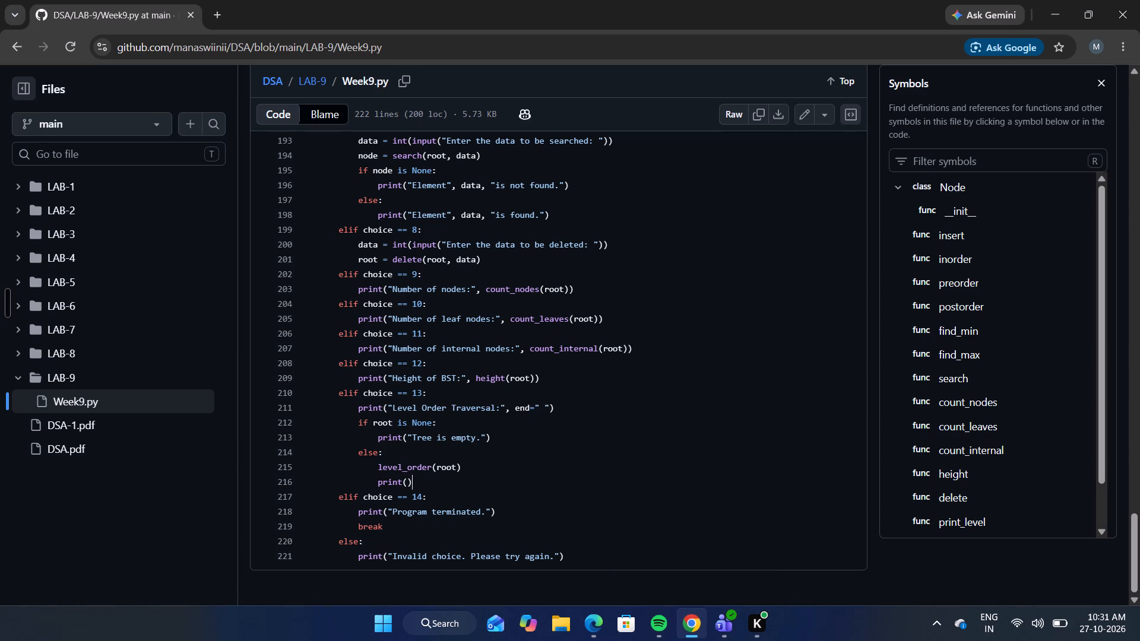
left_click_drag(356, 452, 588, 557)
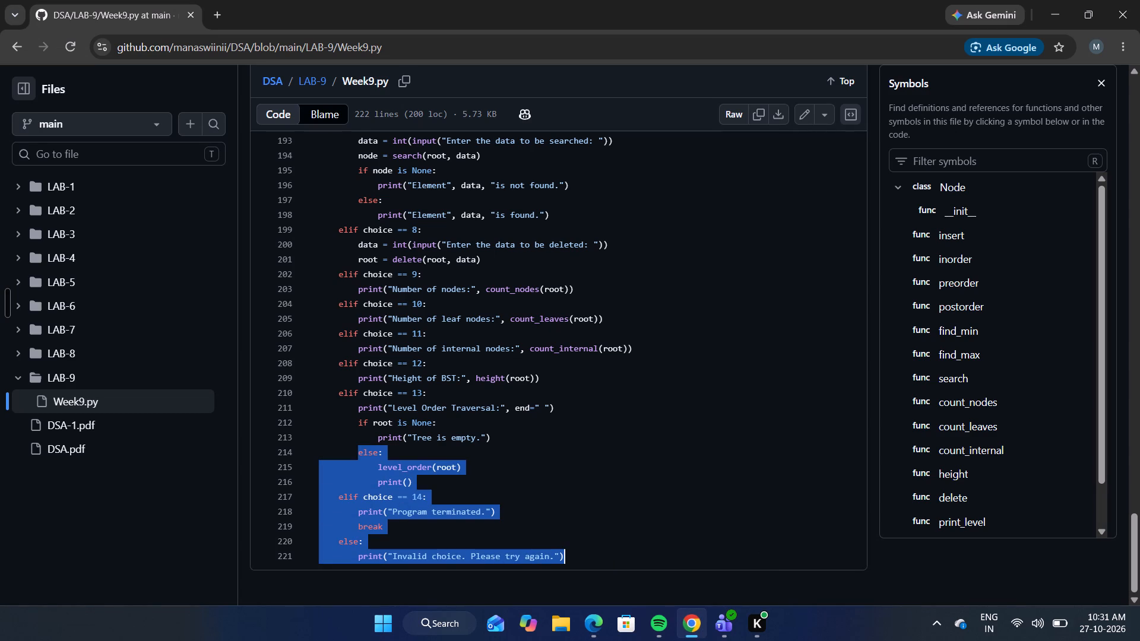
key("ctrl+c")
Back in Edge, paste the copied closing lines onto page 89 and left-align them.
left_click(597, 626)
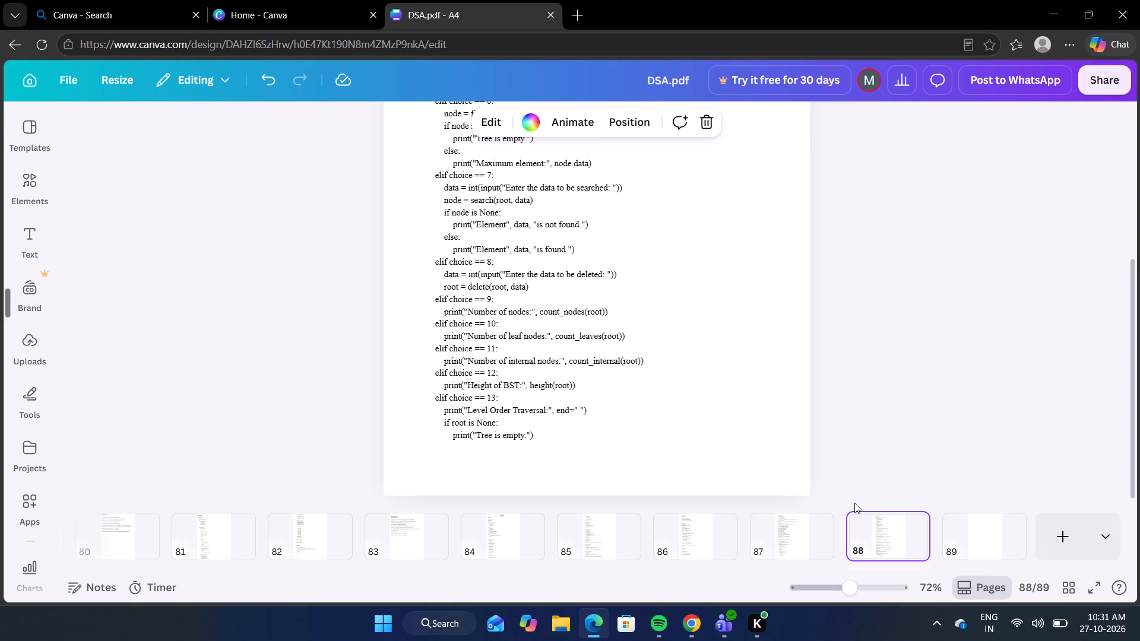
left_click(991, 523)
key("ctrl+v")
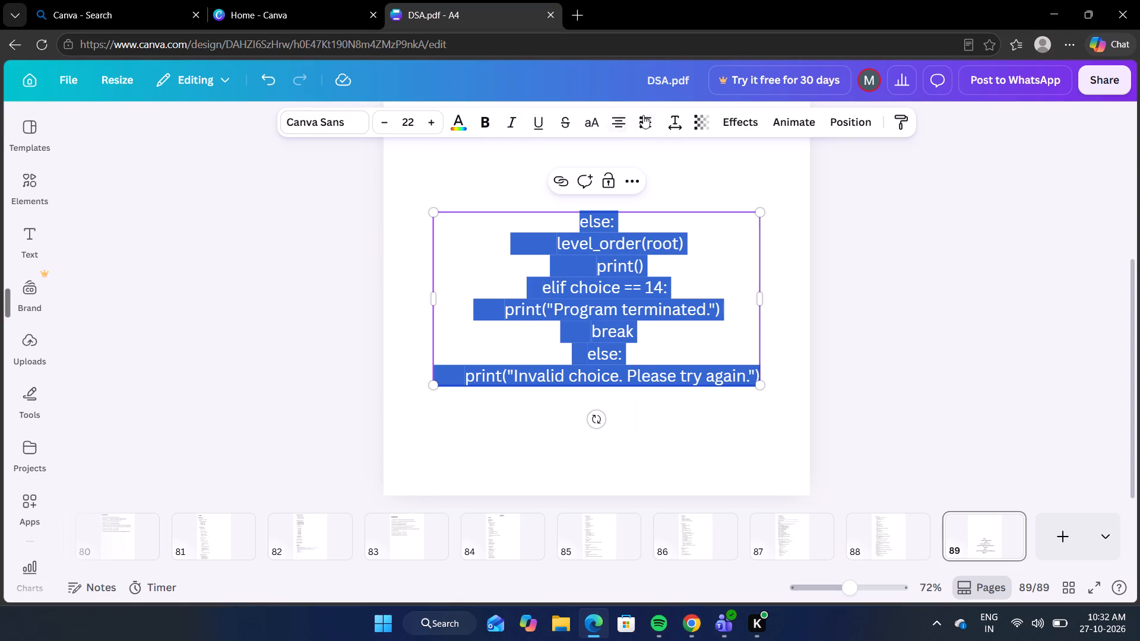
left_click(623, 118)
left_click(328, 247)
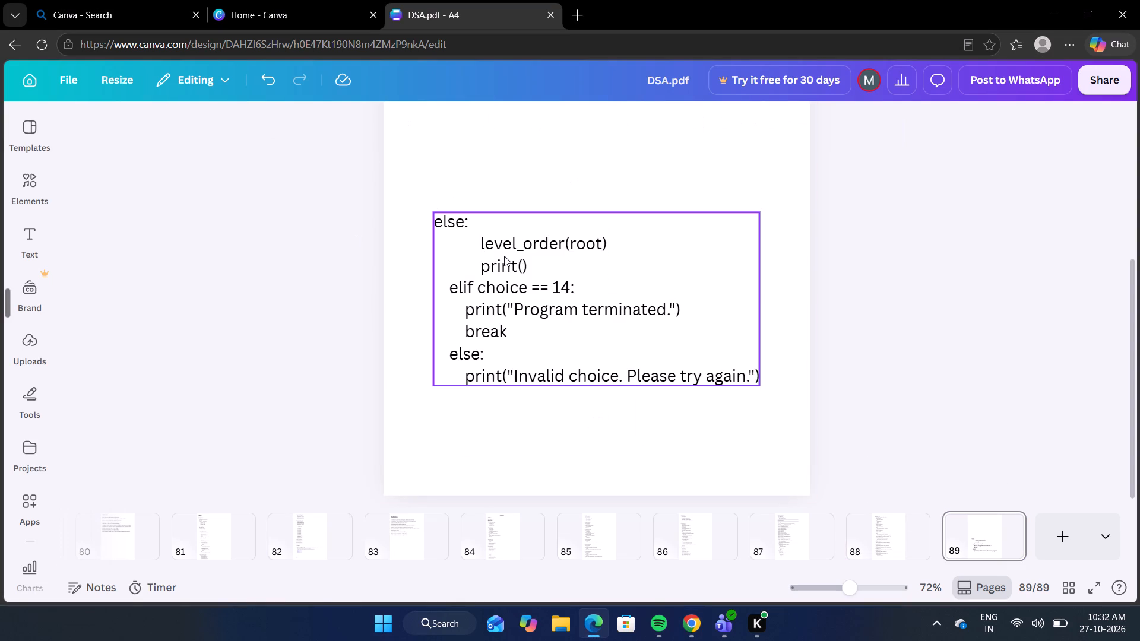
Move the pasted code text box to the top of page 89, near the page's left margin.
scroll(504, 256, "up", 2)
right_click_drag(499, 461, 434, 167)
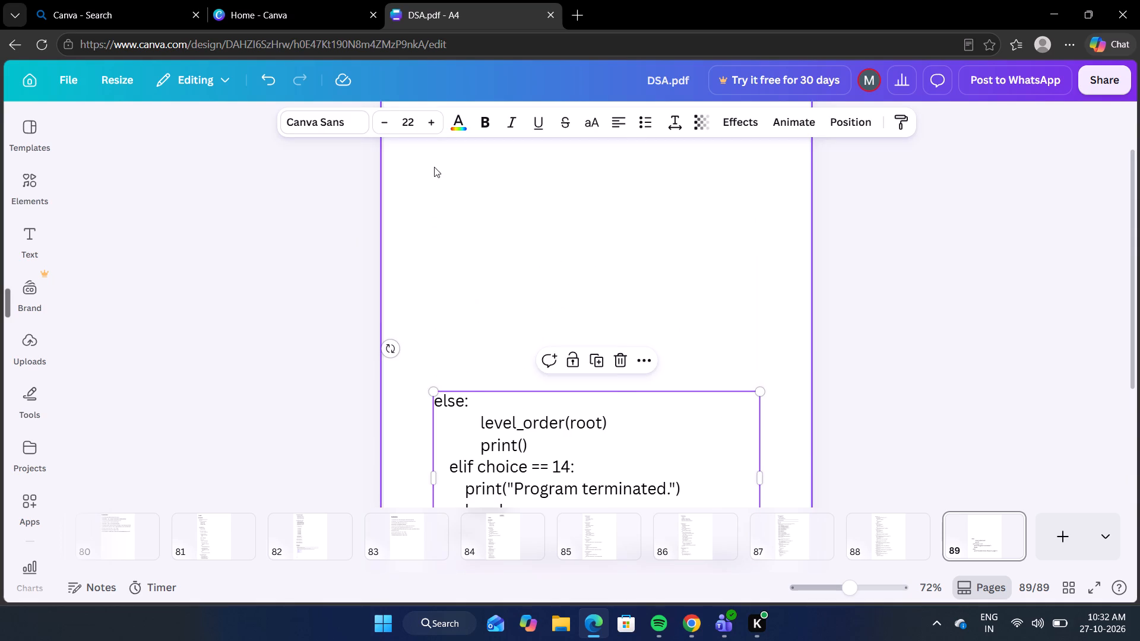
right_click_drag(434, 167, 434, 166)
left_click(277, 320)
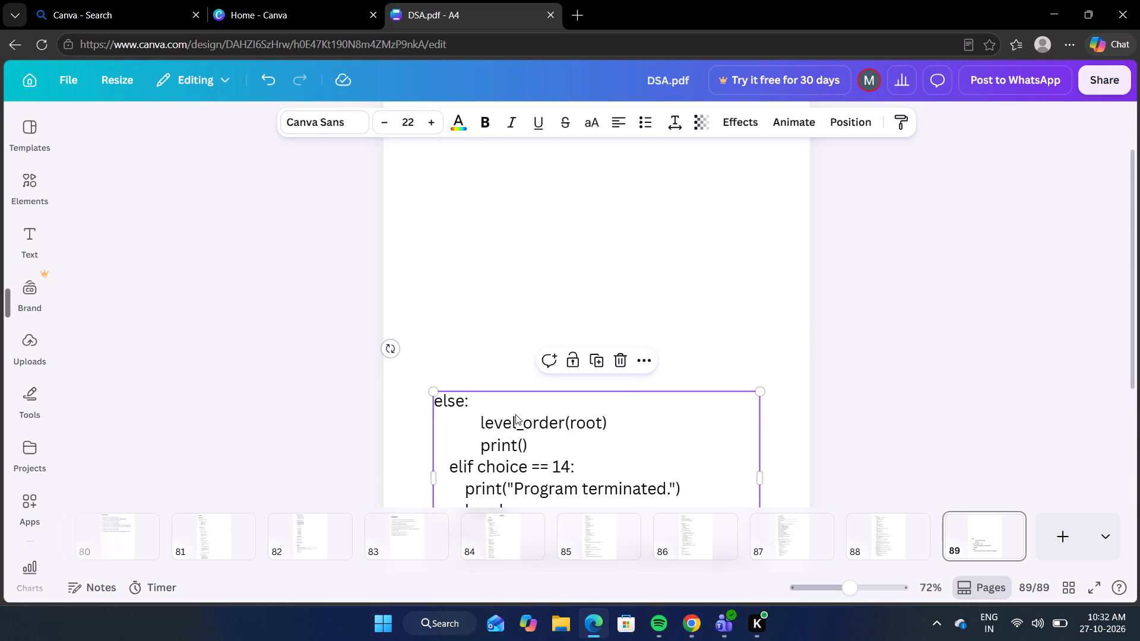
left_click_drag(572, 360, 572, 336)
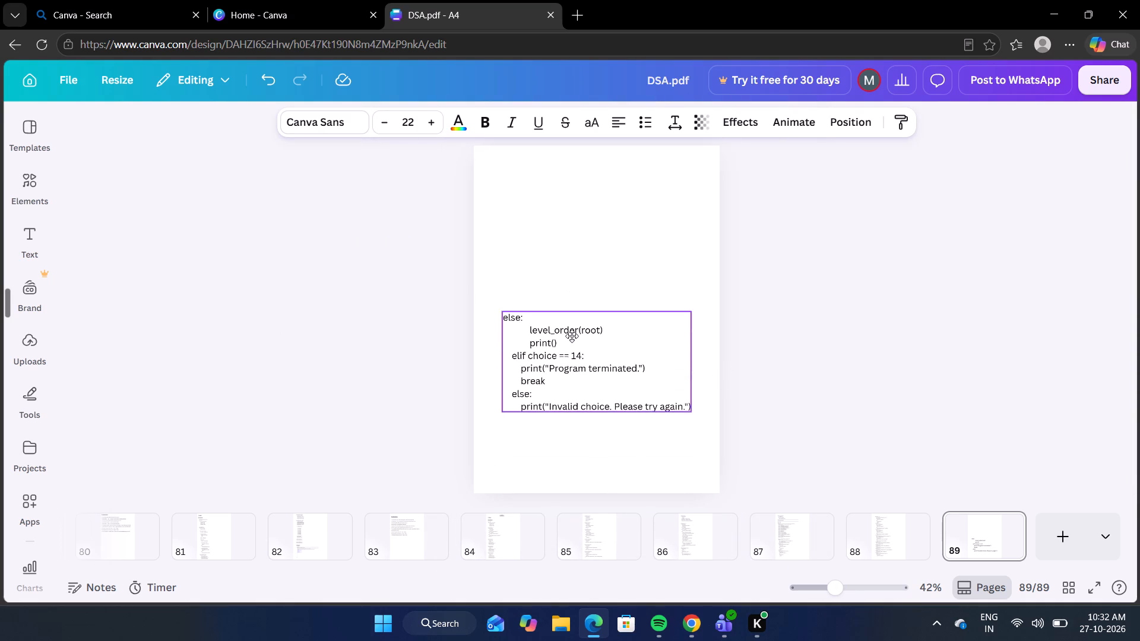
left_click_drag(572, 336, 566, 195)
Set the font size of the code on page 89 to 12.4.
left_click(413, 122)
type("12")
type(".4")
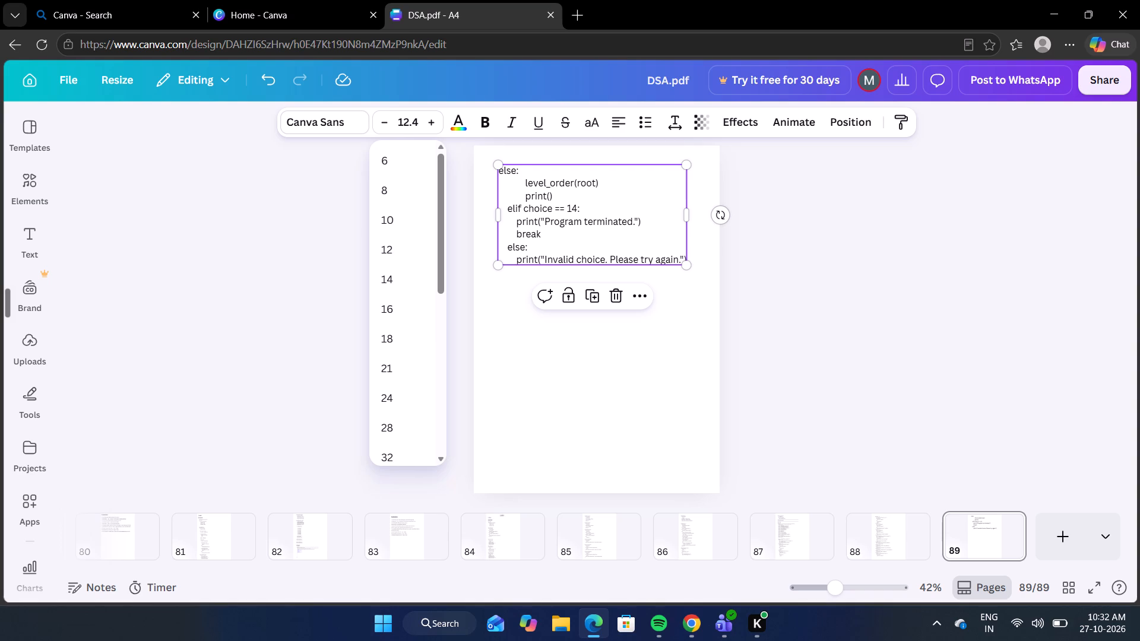
key("Return")
left_click(385, 193)
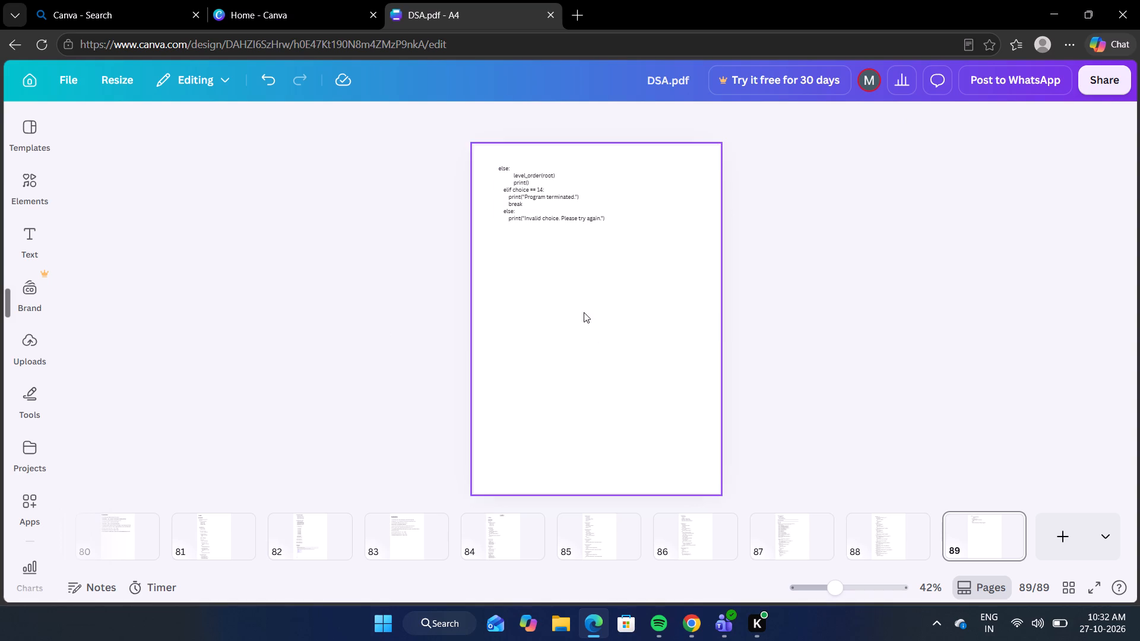
Move the code text box on page 89 slightly down from the page's top edge.
left_click_drag(563, 207, 568, 214)
left_click(651, 297)
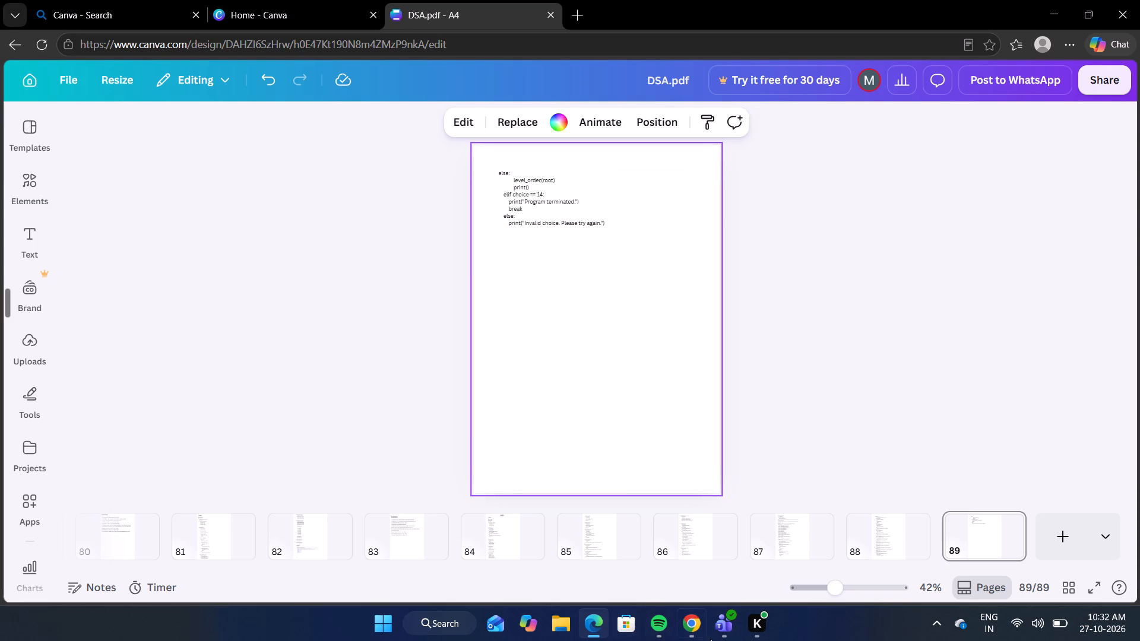
Switch to Chrome and copy the entire Week9.py code from GitHub, from class Node to the last line.
left_click(688, 623)
scroll(462, 285, "up", 7)
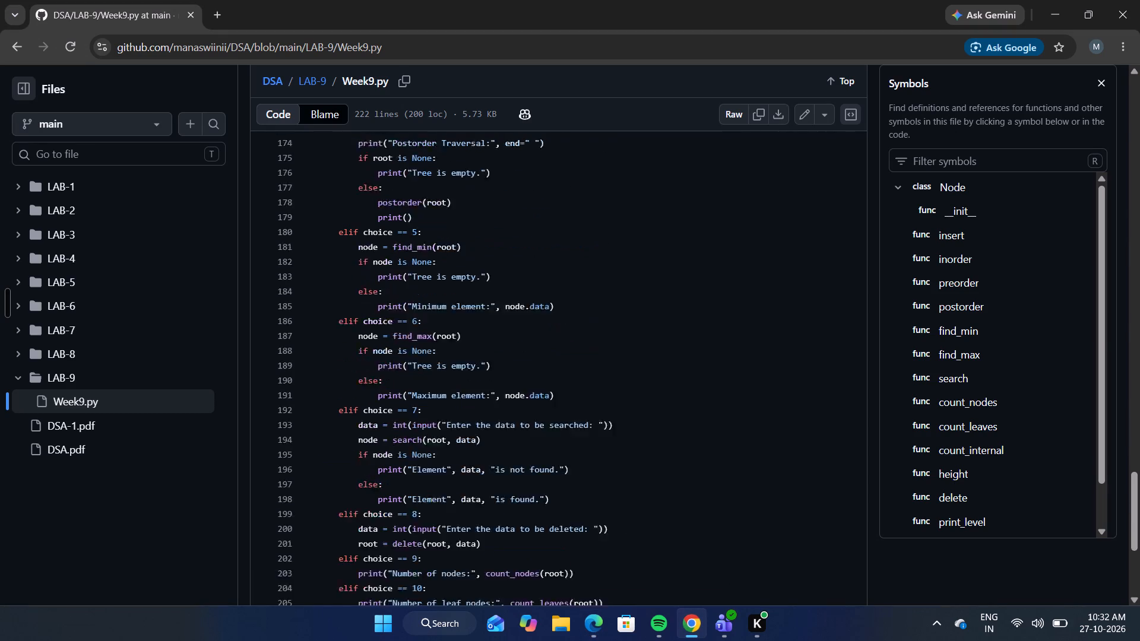
scroll(462, 285, "up", 11)
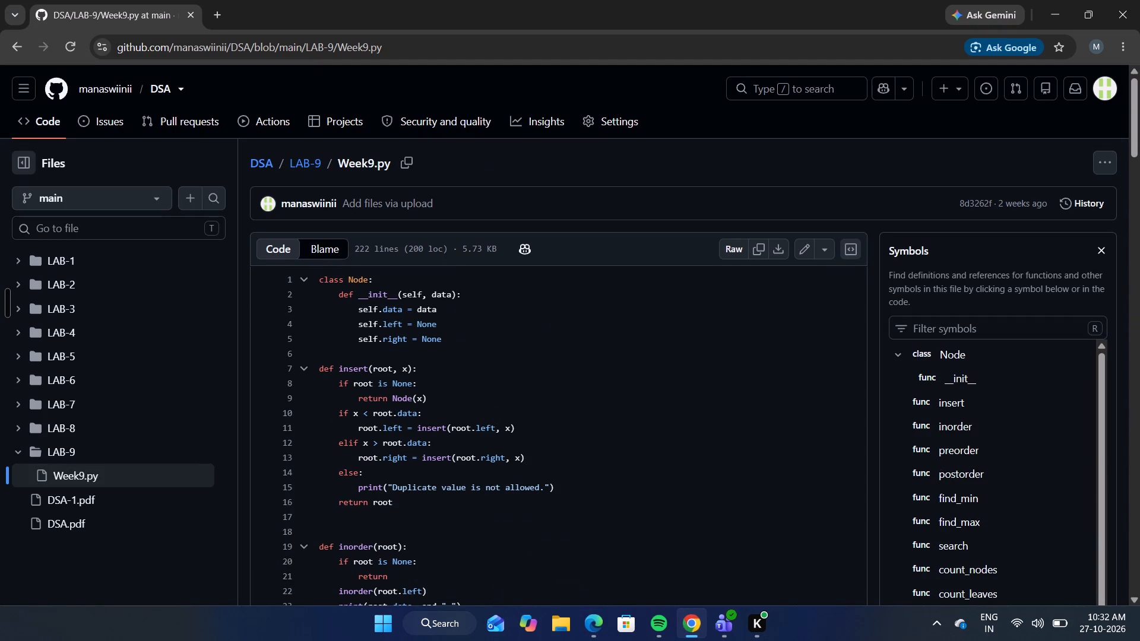
left_click_drag(315, 277, 494, 571)
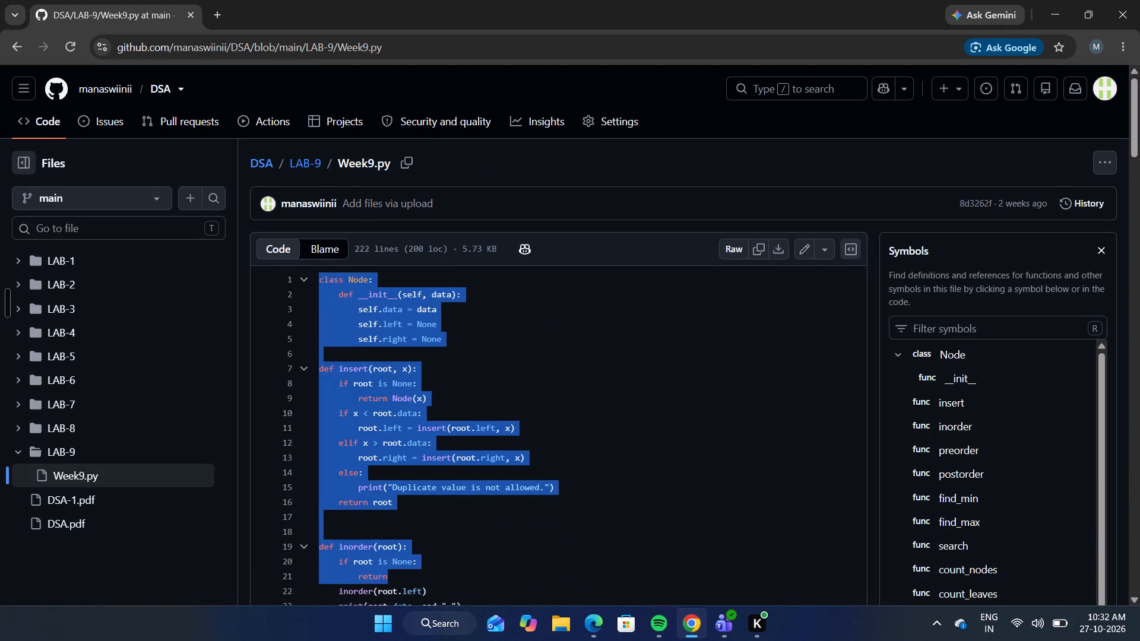
left_click_drag(494, 571, 494, 640)
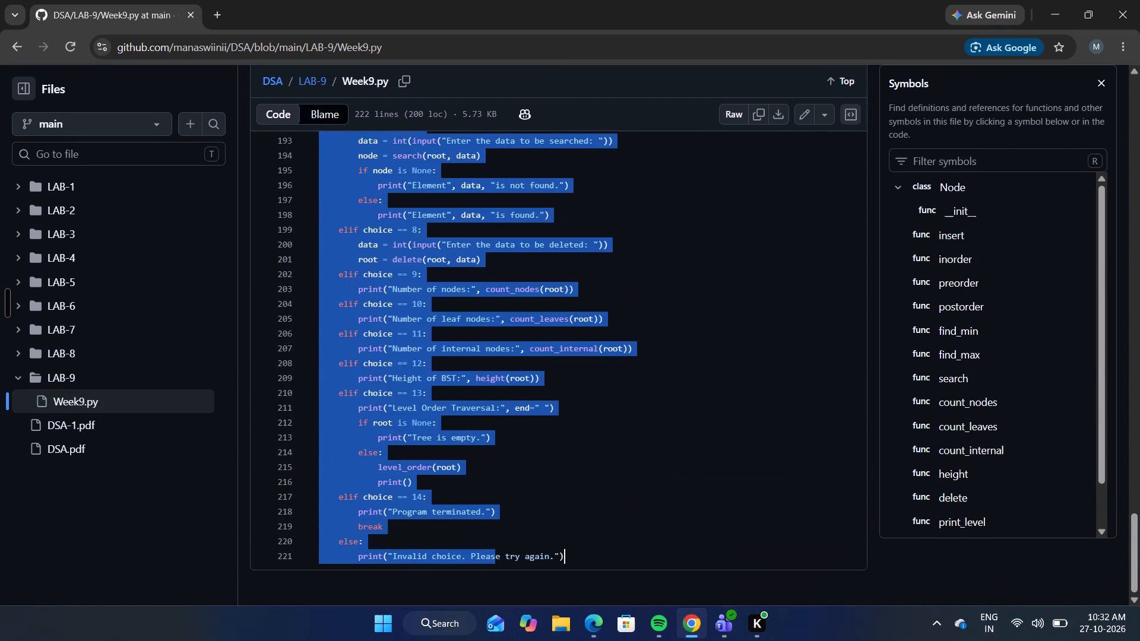
left_click_drag(494, 640, 653, 640)
key("ctrl+c")
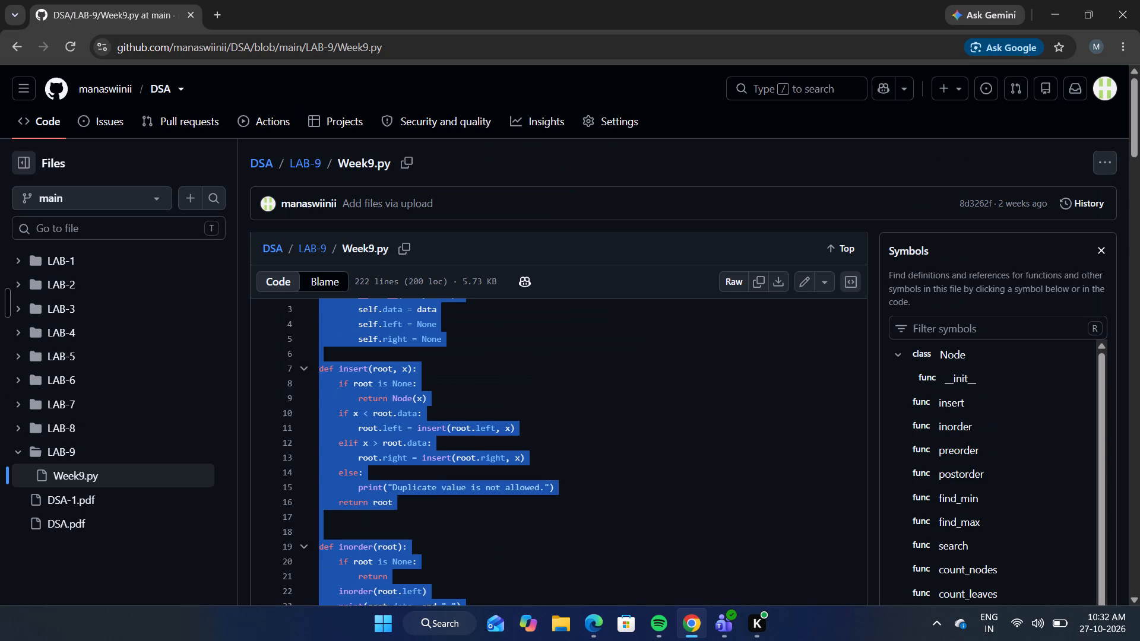
Open Python IDLE and paste the copied code into a new file.
left_click(600, 634)
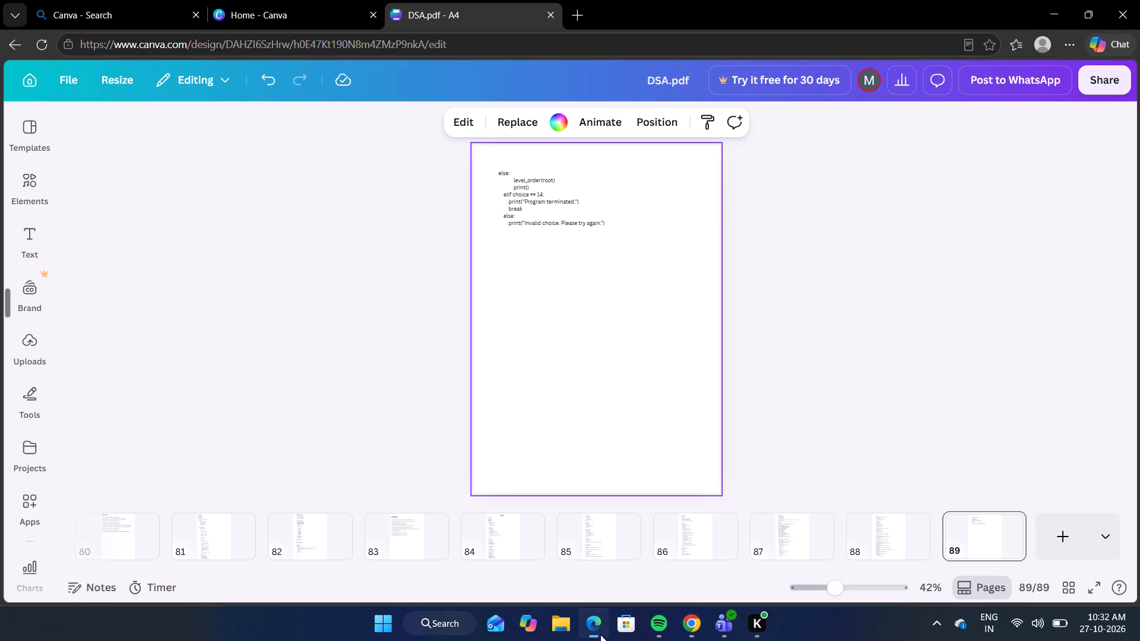
left_click(452, 623)
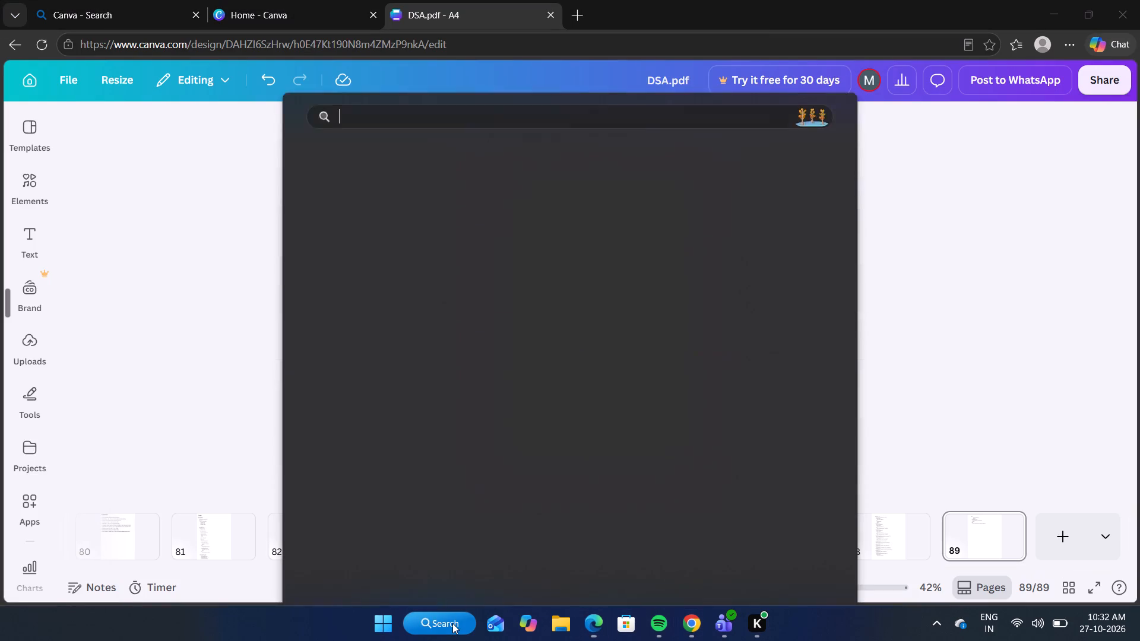
type("python")
key("Return")
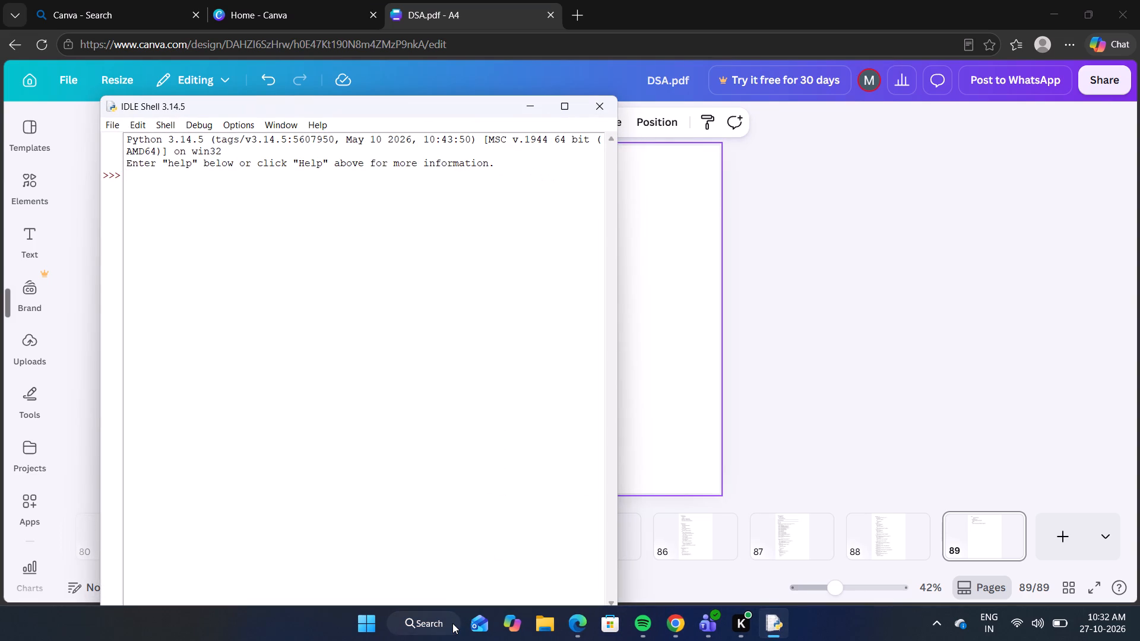
key("ctrl+n")
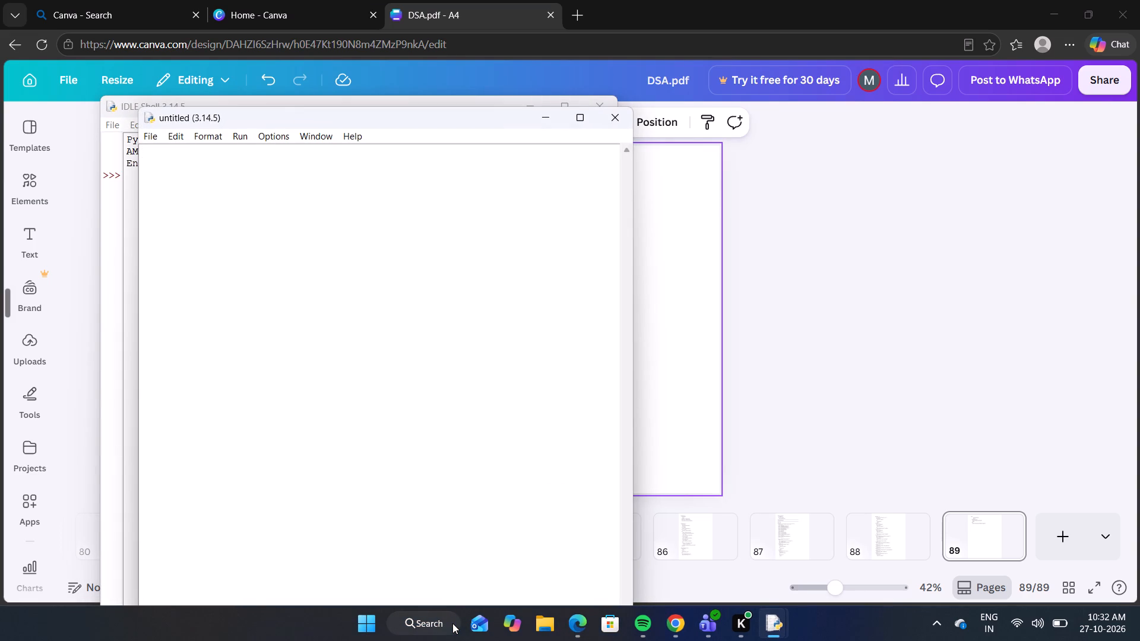
key("ctrl+v")
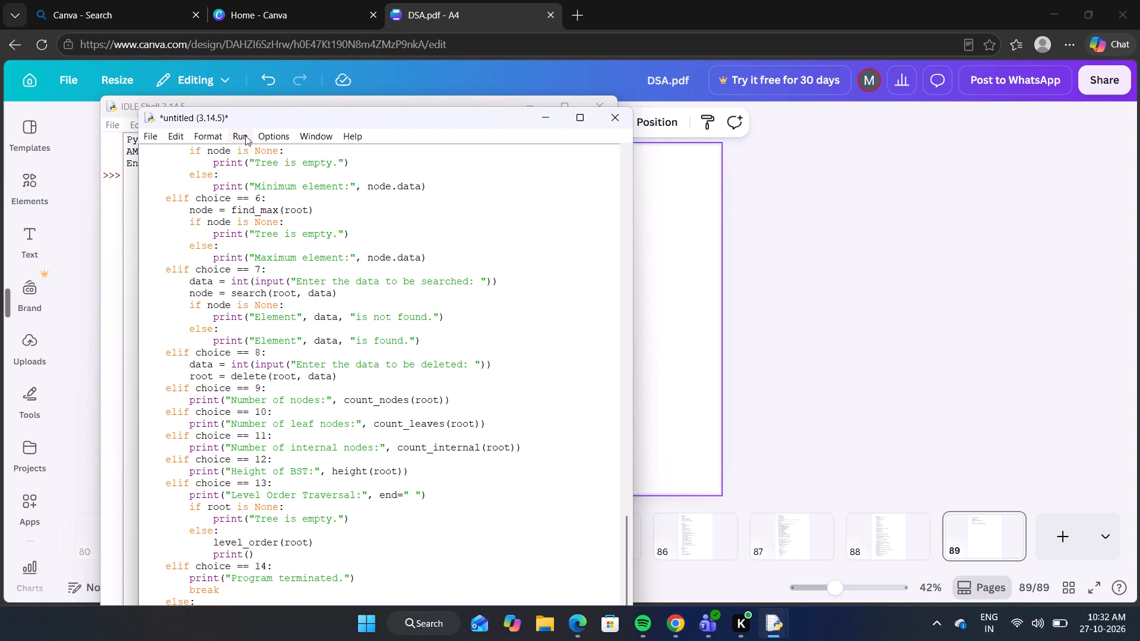
Run the pasted module, saving the file as week9a in the Python314 folder.
left_click(245, 135)
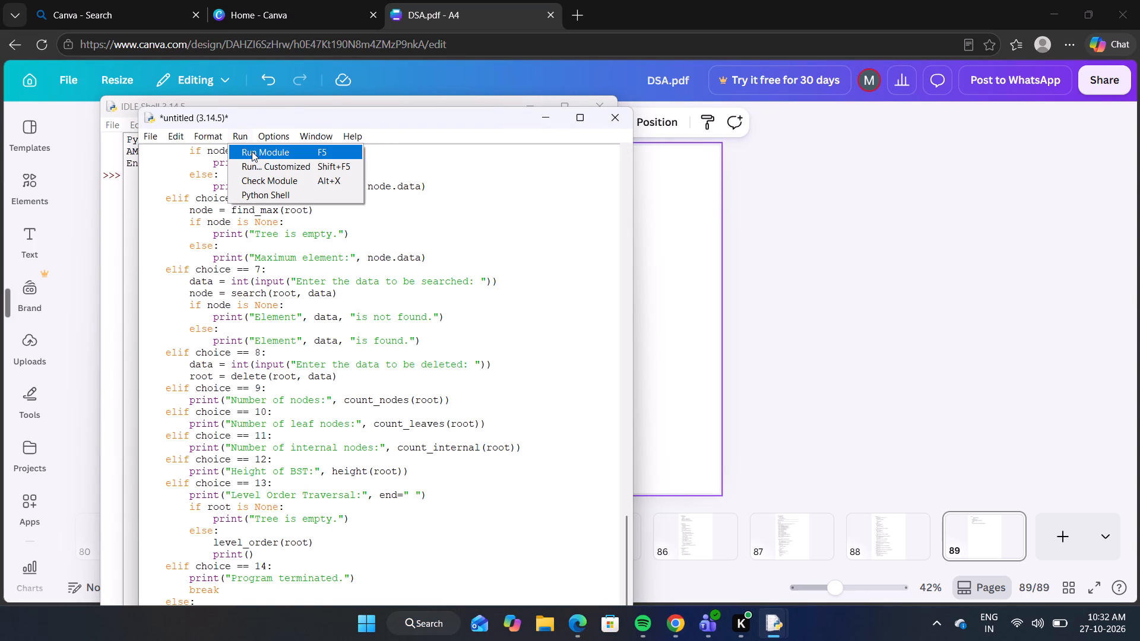
left_click(252, 151)
left_click(557, 363)
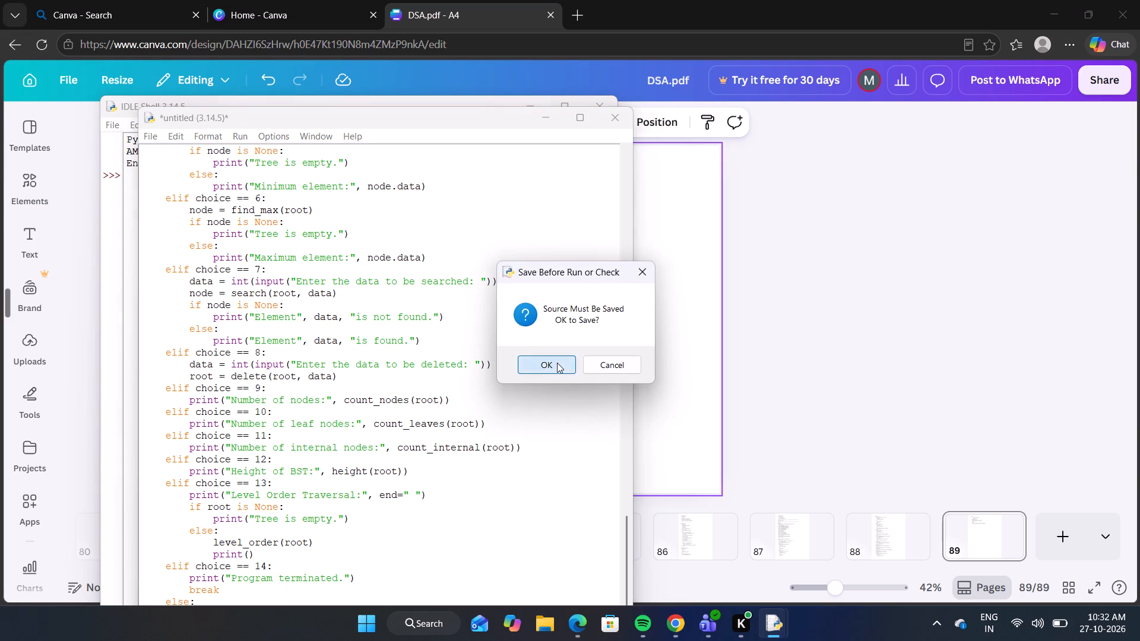
type("wa")
key("BackSpace")
type("ee")
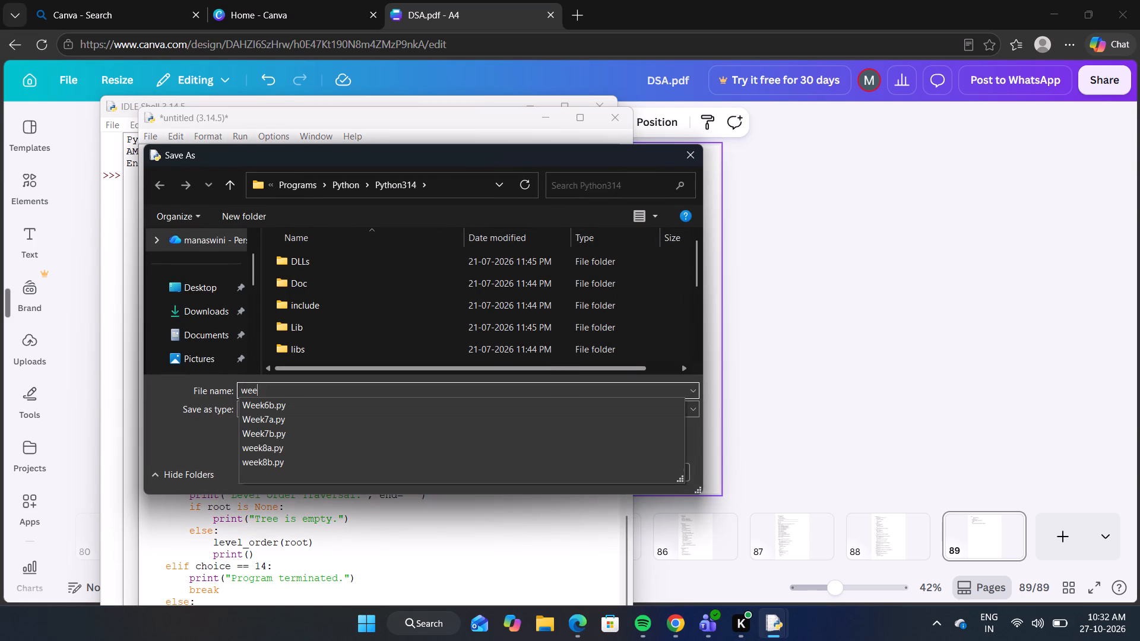
key("k")
type("9a")
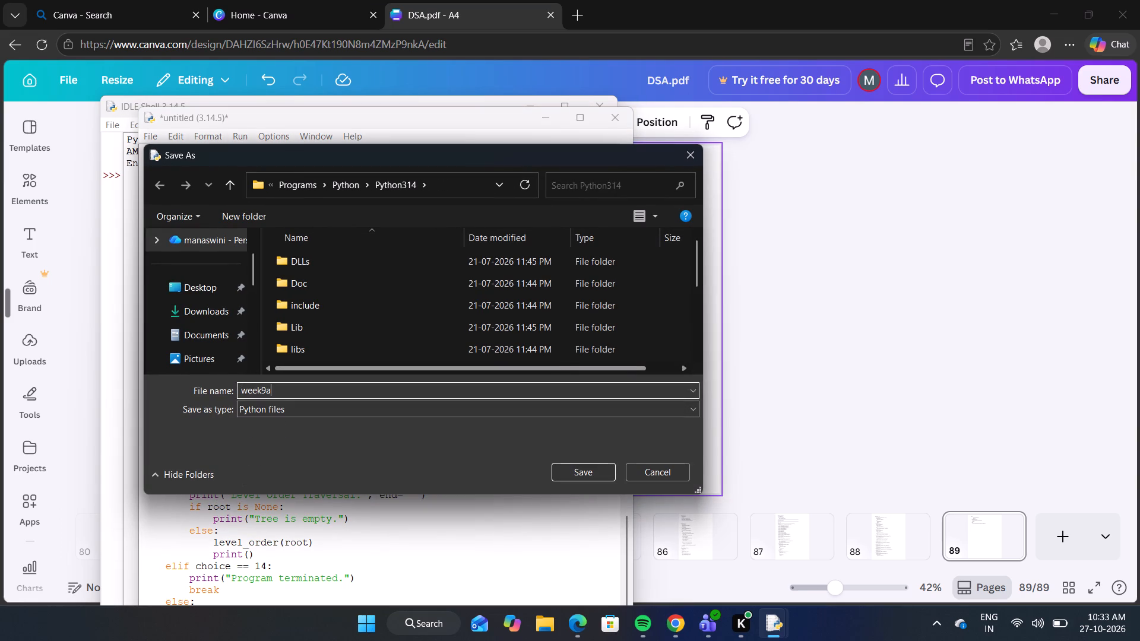
key("Return")
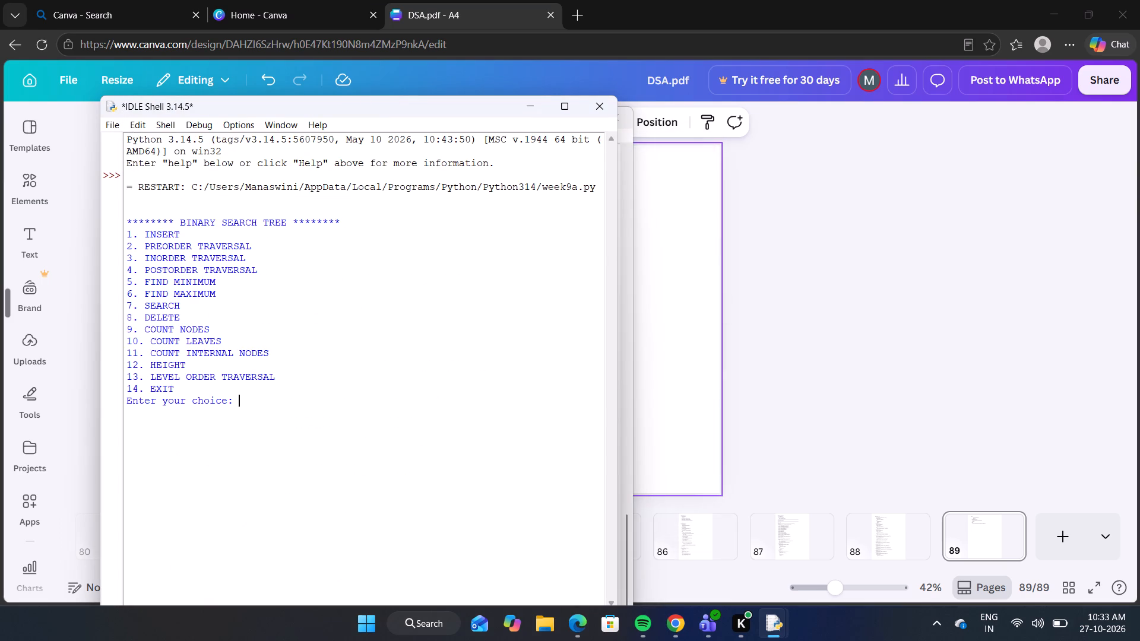
Maximize the IDLE shell and insert 67, 45 and 34 into the binary search tree with option 1.
left_click(563, 107)
key("1")
key("Return")
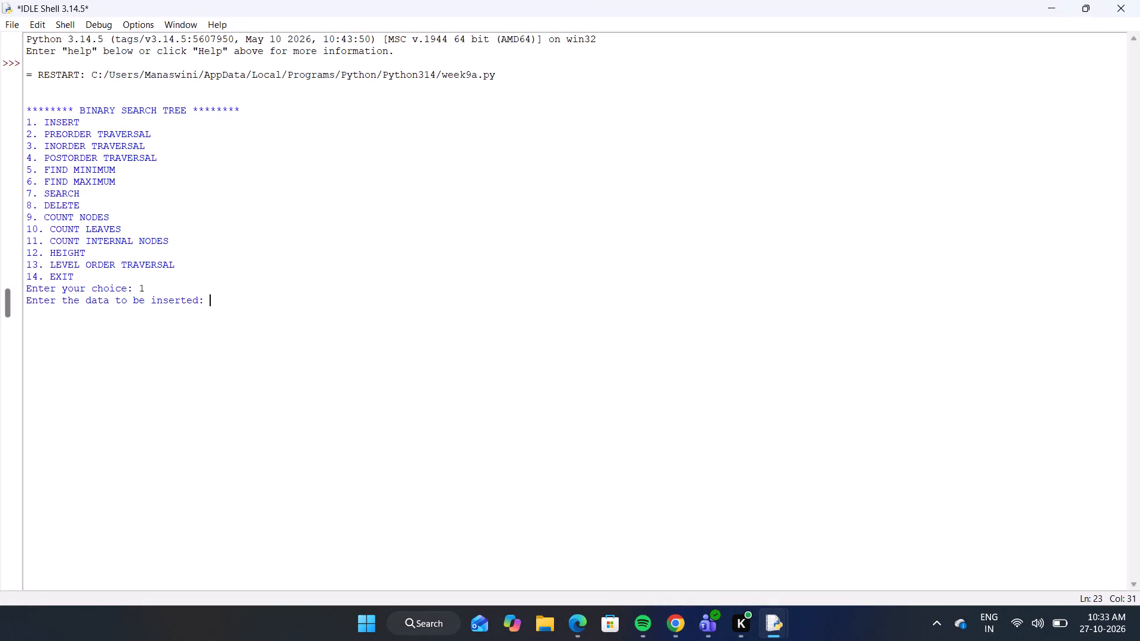
type("67")
key("Return")
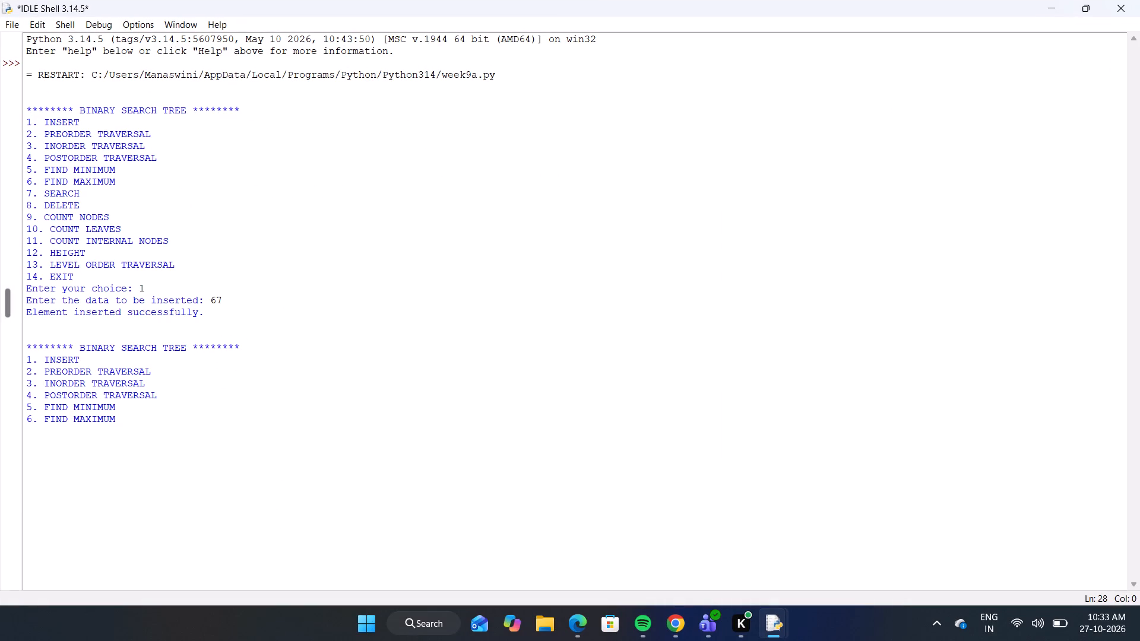
key("1")
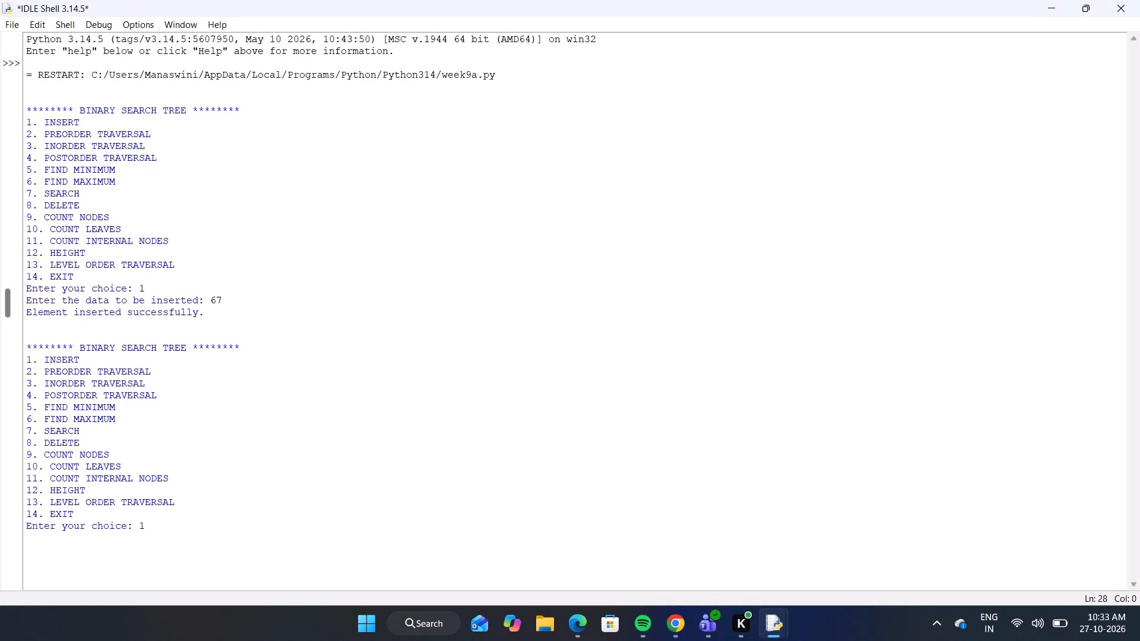
key("Return")
type("45")
key("Return")
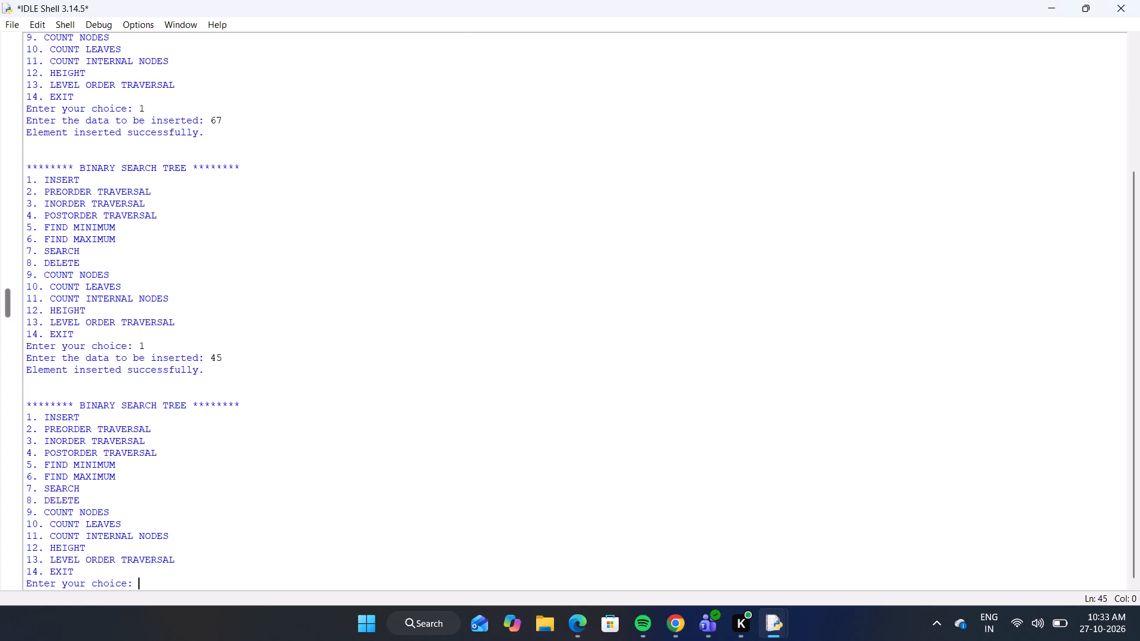
key("1")
key("Return")
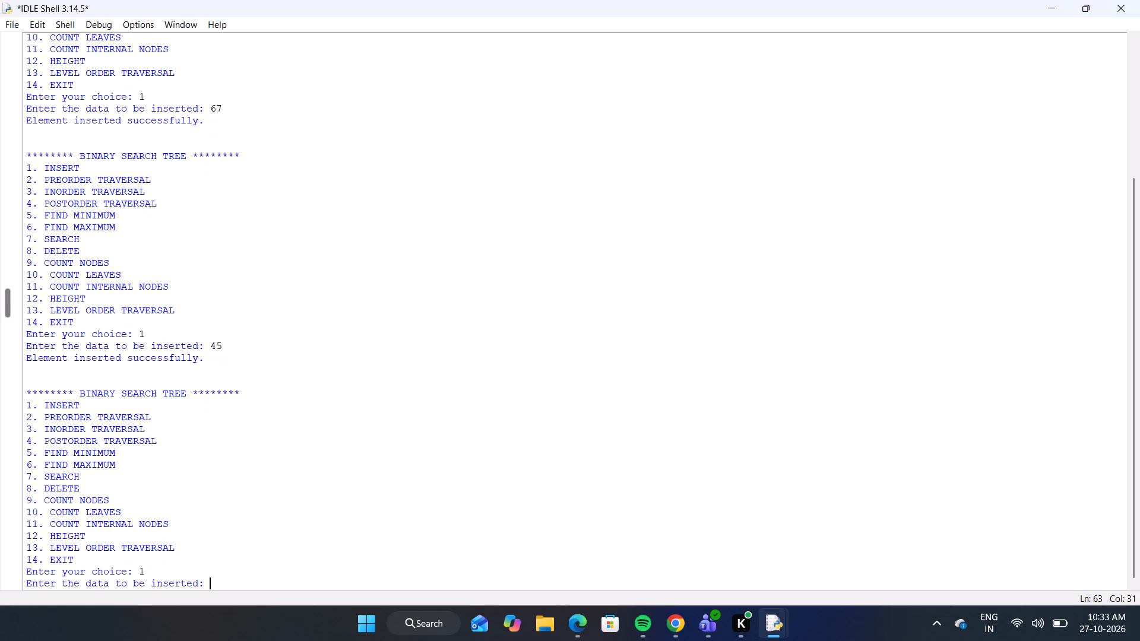
type("34")
key("Return")
Run the inorder traversal (option 3) and find the maximum element (option 6).
key("2")
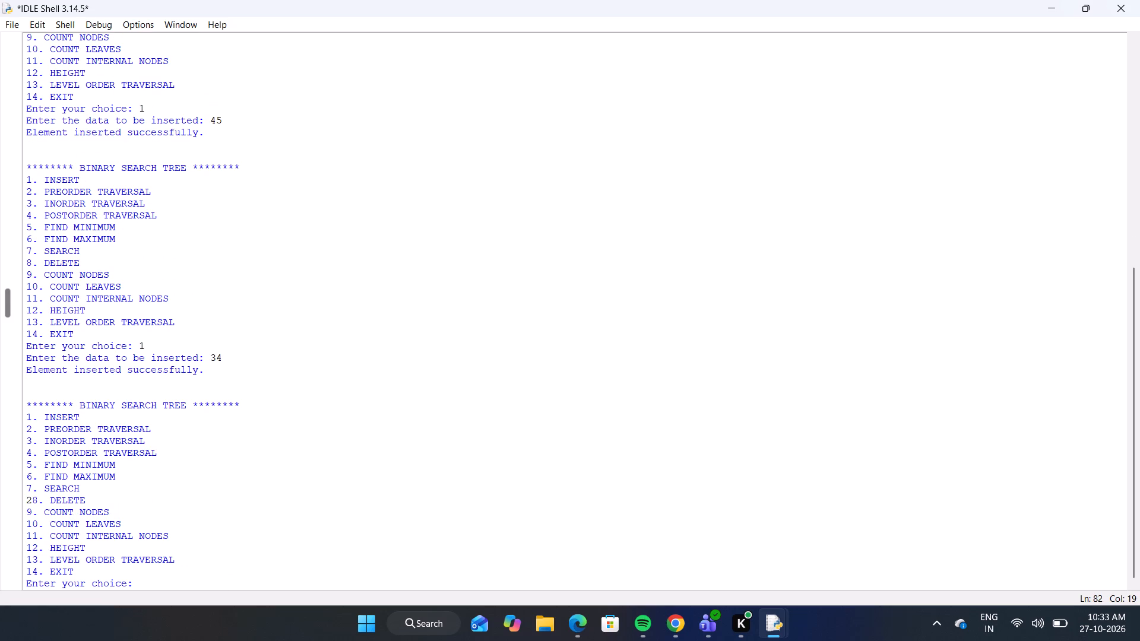
key("BackSpace")
key("3")
key("Return")
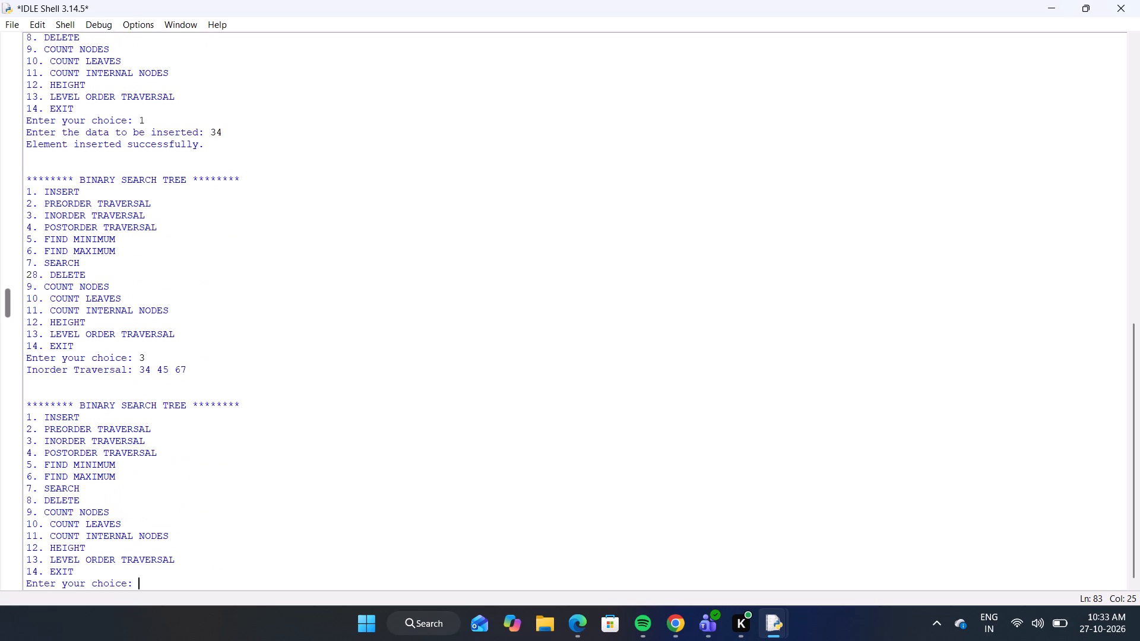
key("6")
key("Return")
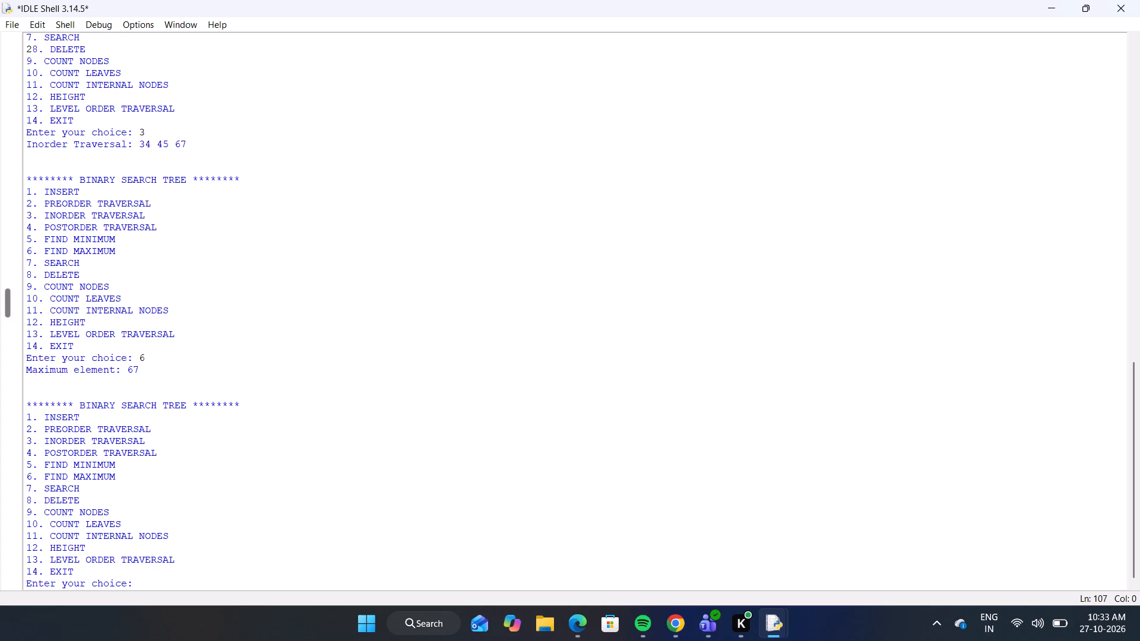
Delete 67 from the tree with option 8 and request the tree's height with option 12.
key("8")
key("Return")
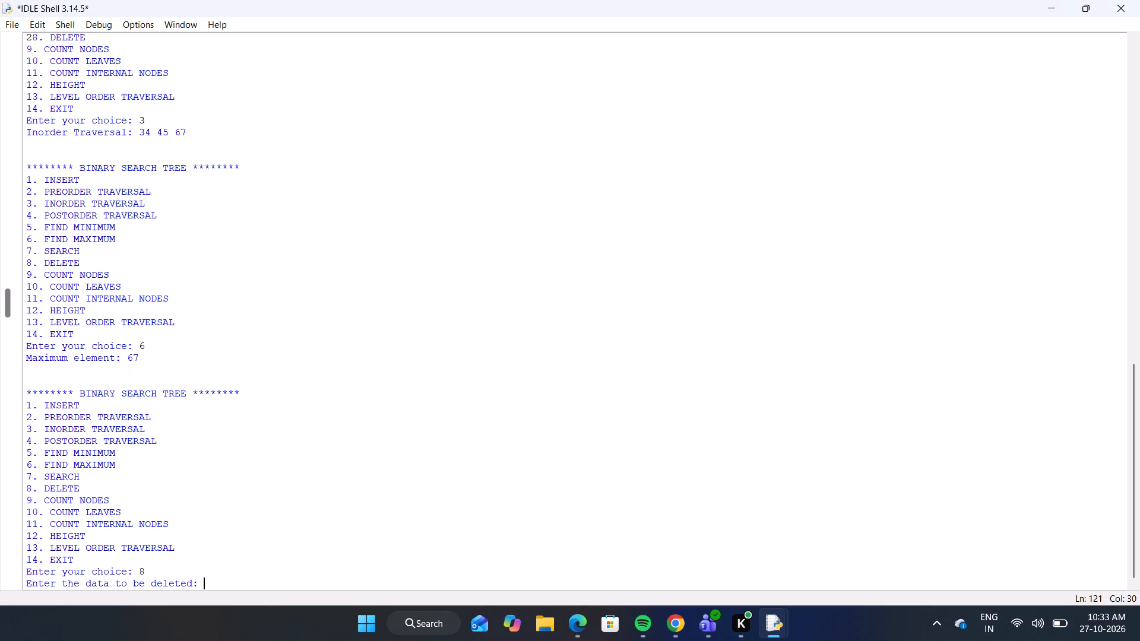
type("67")
key("Return")
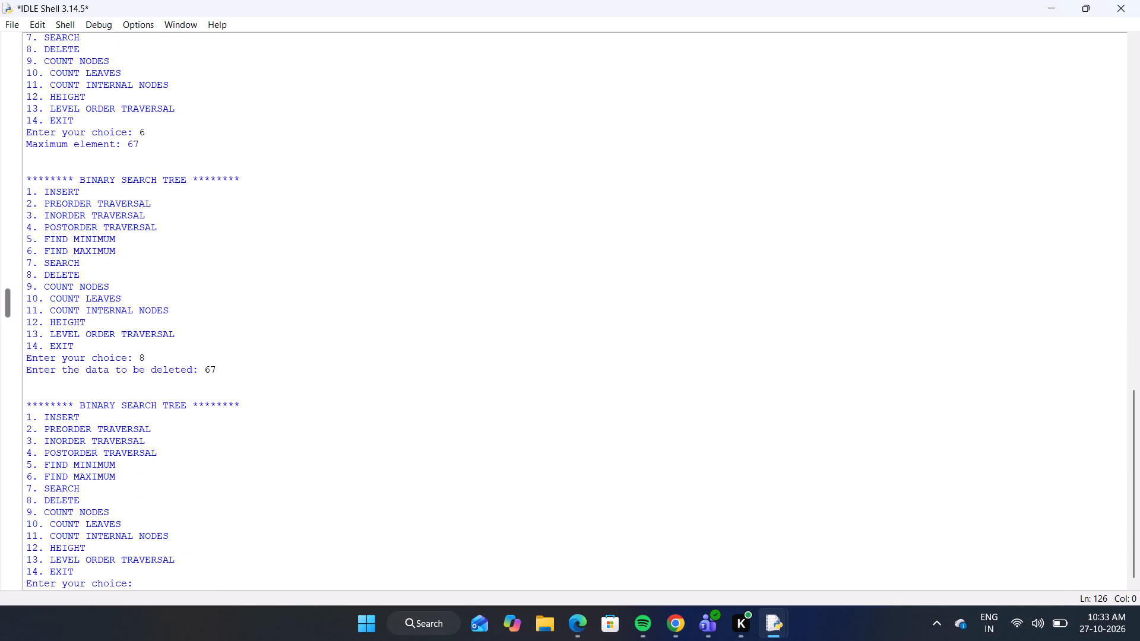
type("12")
key("Return")
Capture a screenshot of the shell output from its beginning through the insertion of 45.
scroll(501, 251, "up", 8)
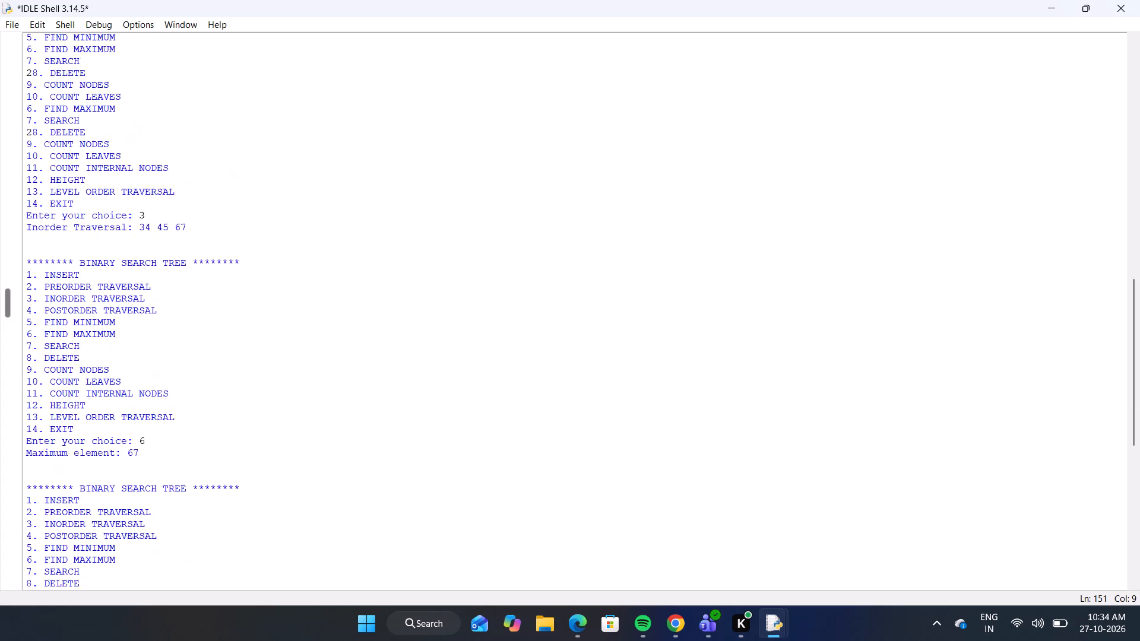
scroll(501, 251, "up", 2)
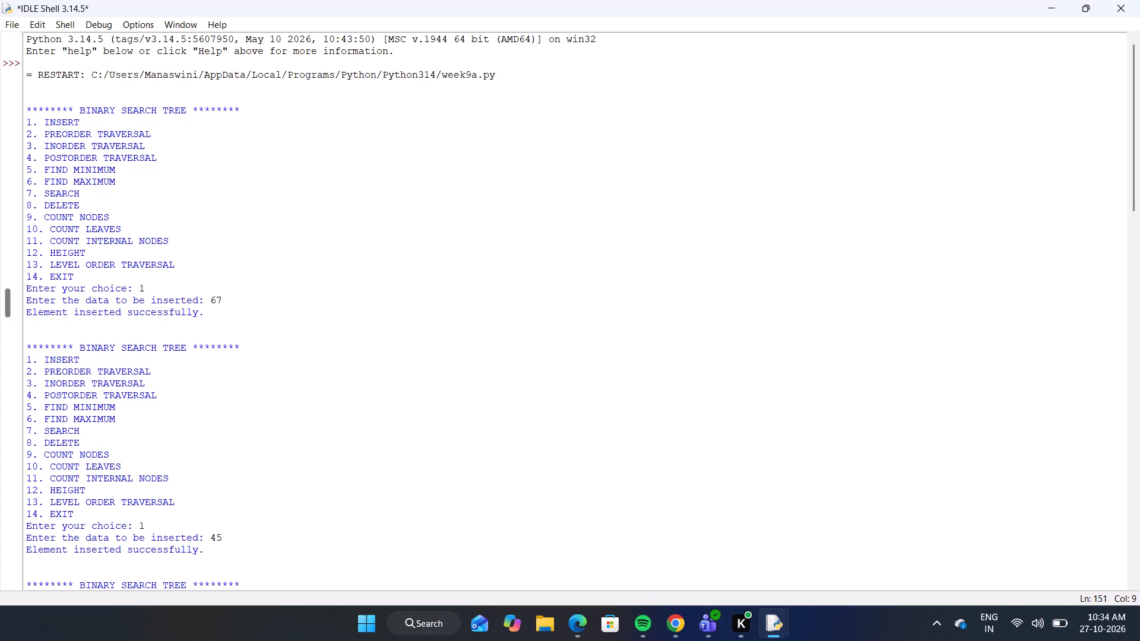
key("shift+super+s")
left_click_drag(0, 0, 574, 411)
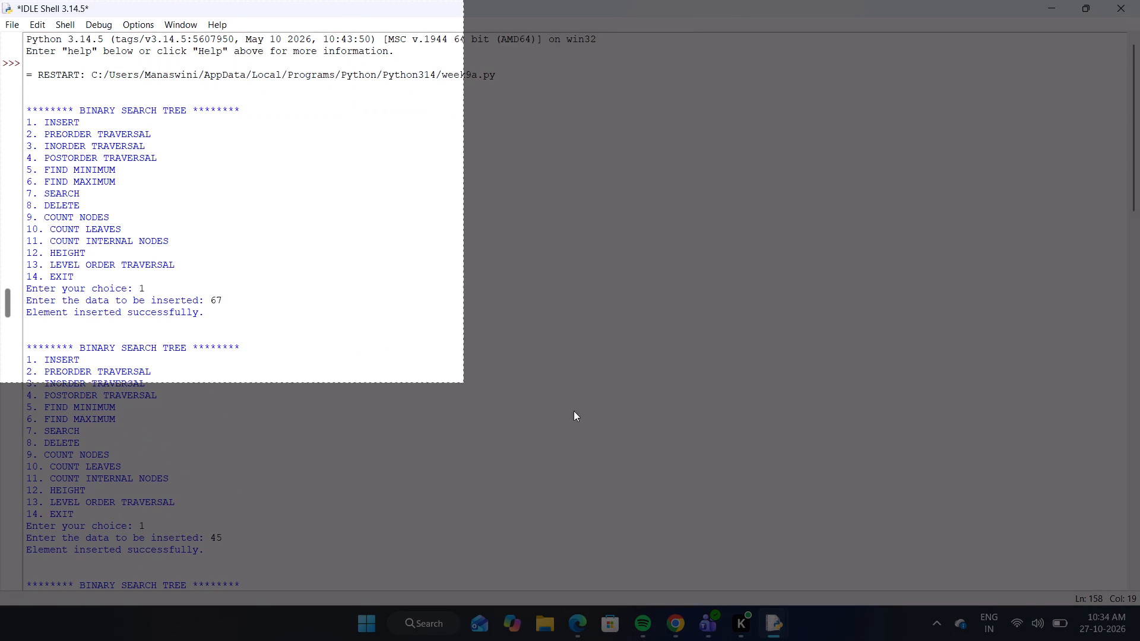
left_click_drag(574, 411, 584, 566)
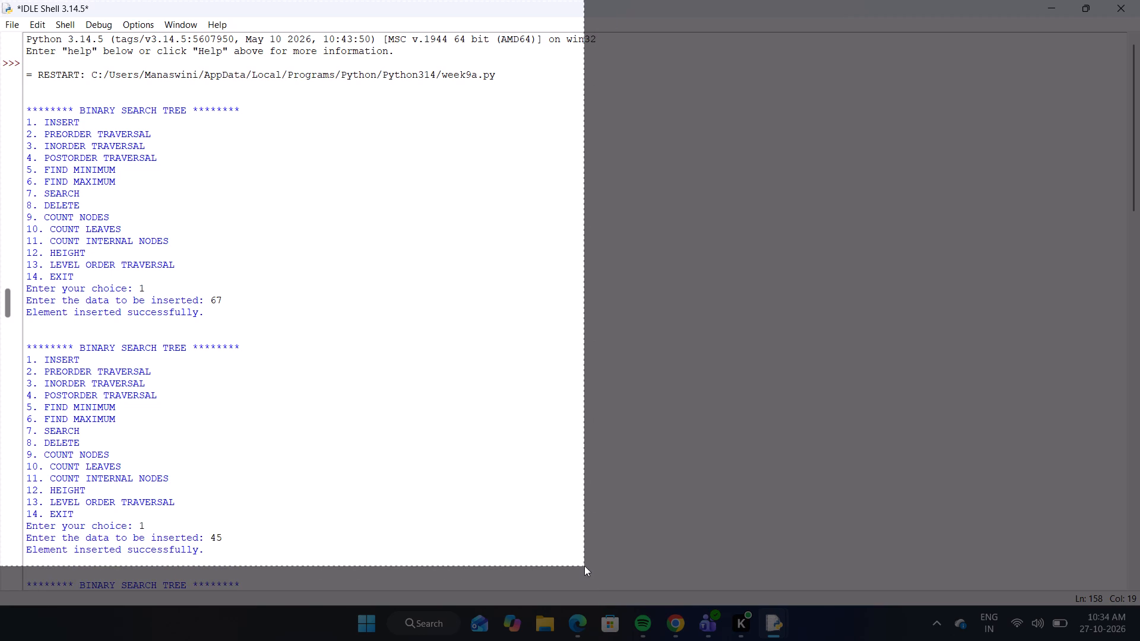
left_click_drag(584, 566, 600, 562)
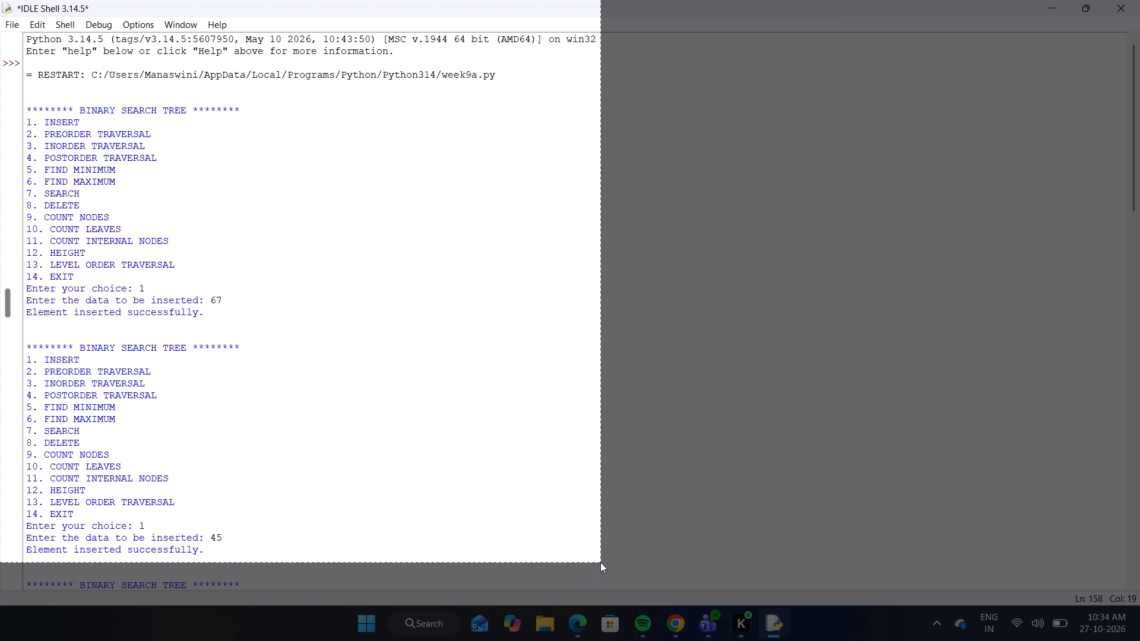
left_click_drag(600, 562, 599, 561)
key("ctrl+c")
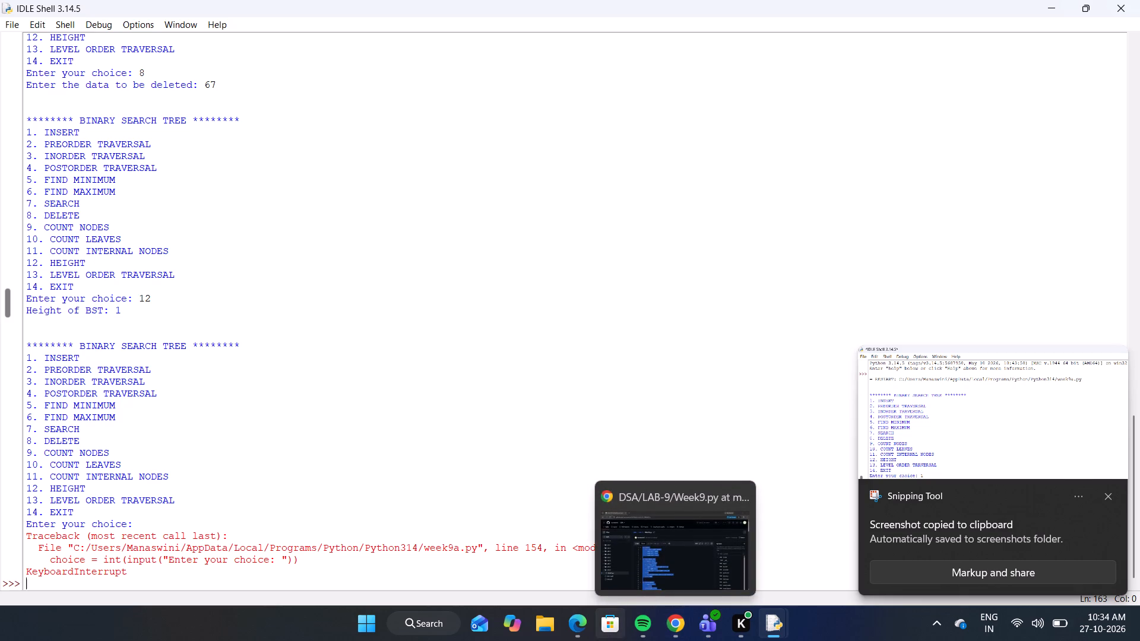
Switch to the DSA.pdf design in Canva and paste the captured shell screenshot below the code on page 89.
left_click(606, 544)
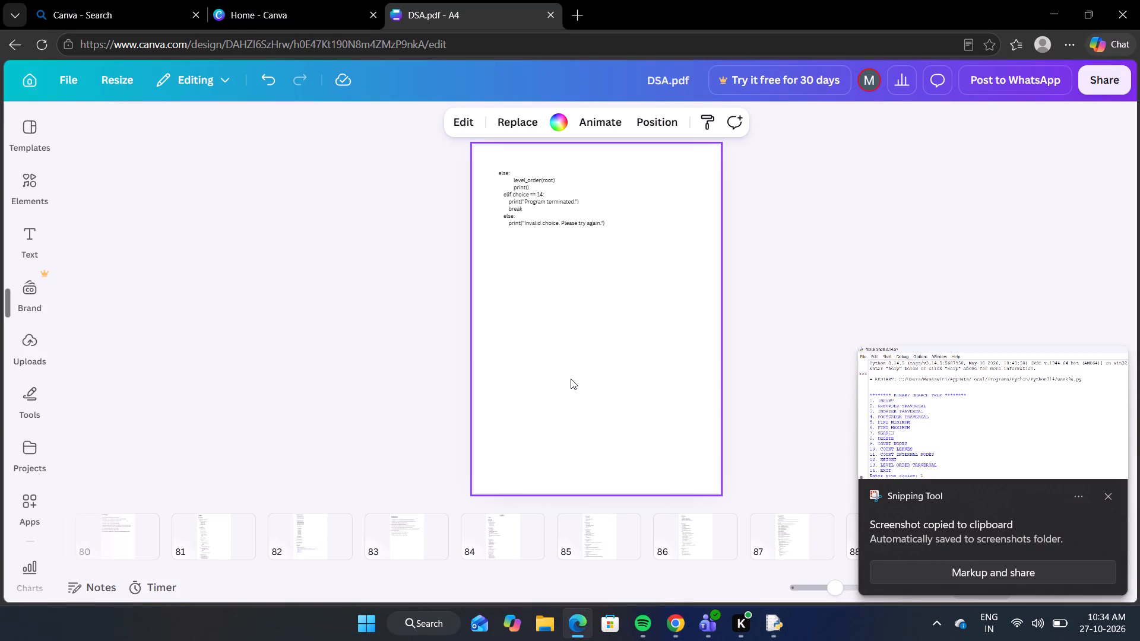
key("ctrl+v")
key("ctrl+v")
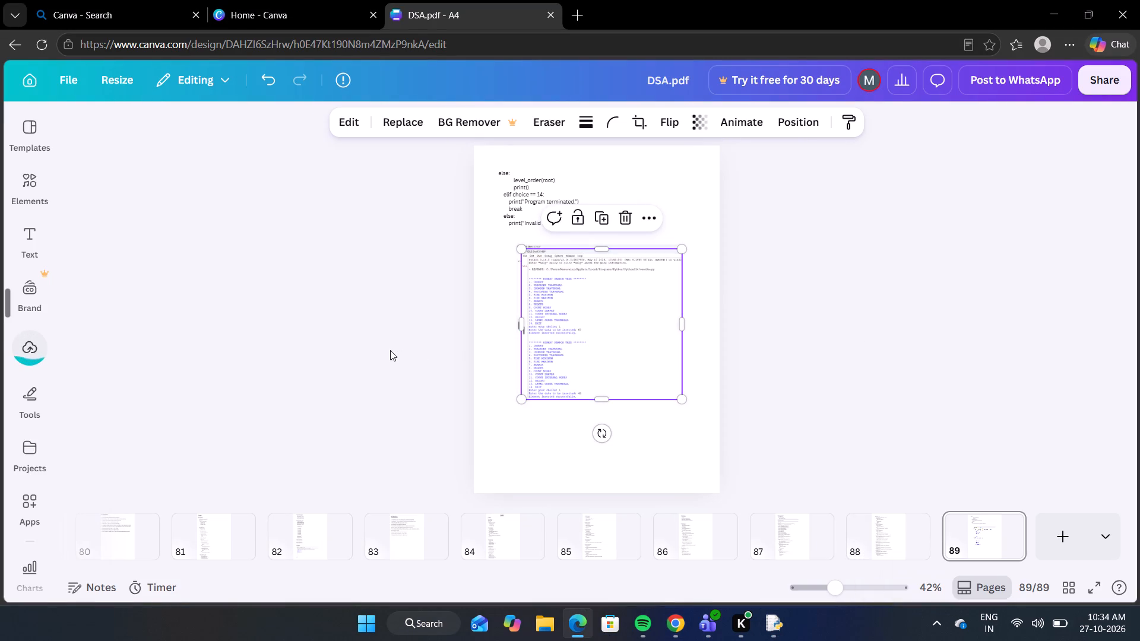
left_click(390, 350)
left_click_drag(565, 312, 543, 313)
left_click(389, 346)
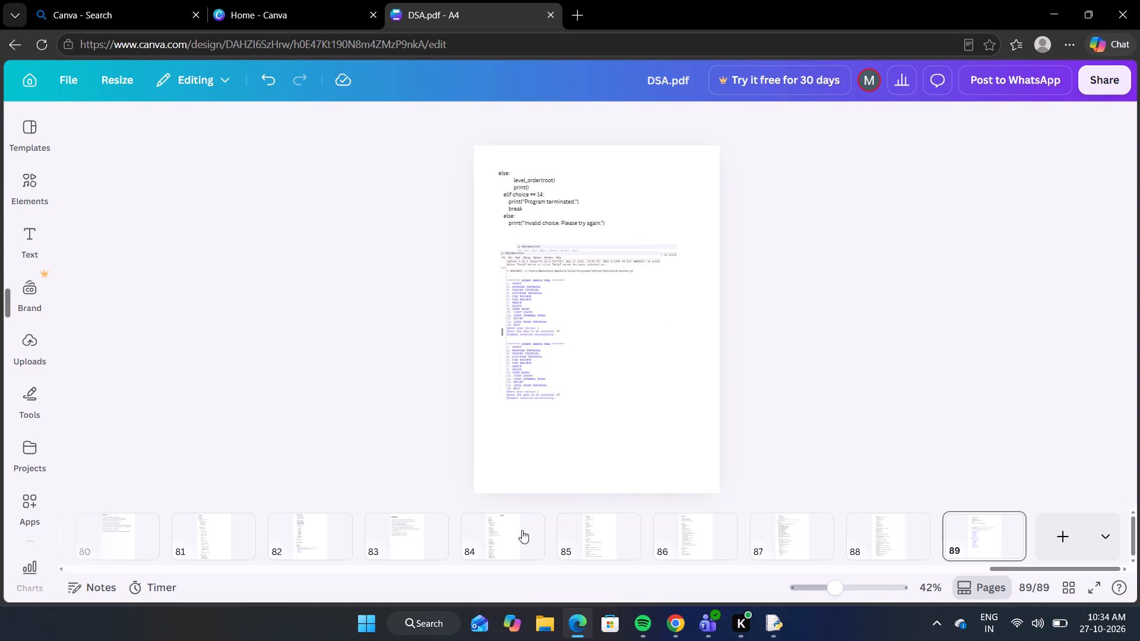
Copy the "Output:" heading from page 82 and paste it onto page 89.
left_click(308, 541)
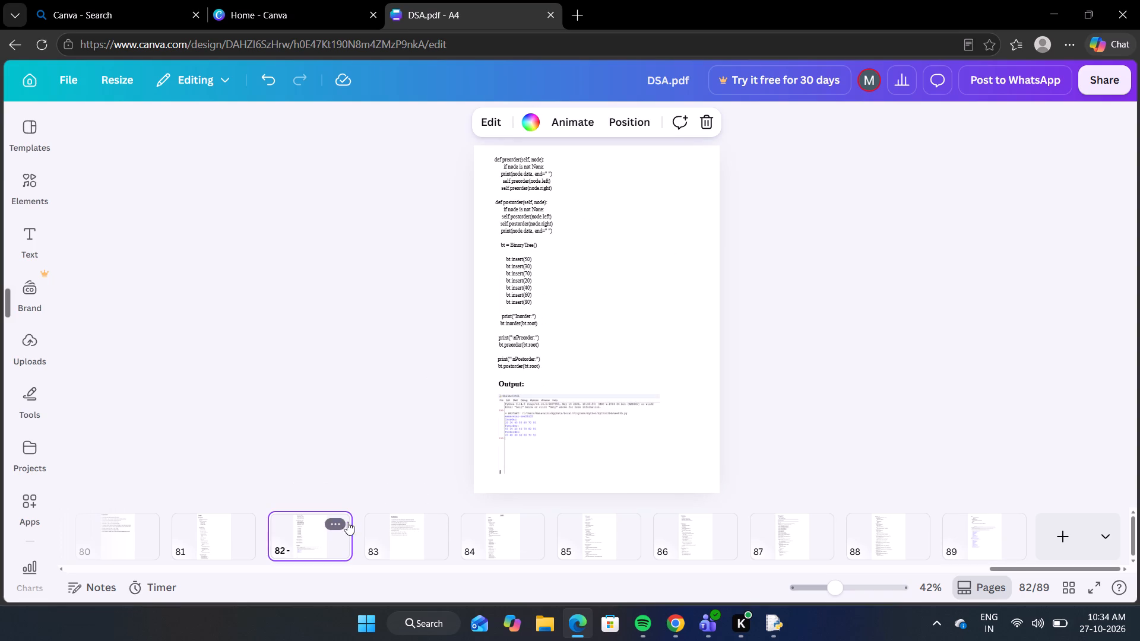
left_click(509, 381)
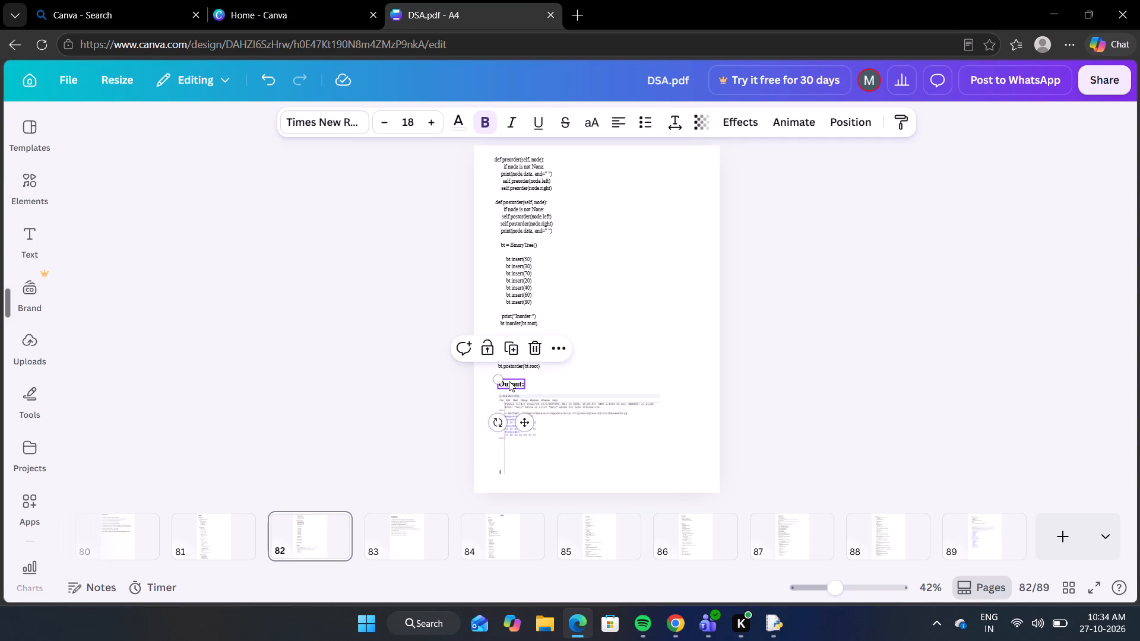
key("ctrl+c")
left_click(993, 544)
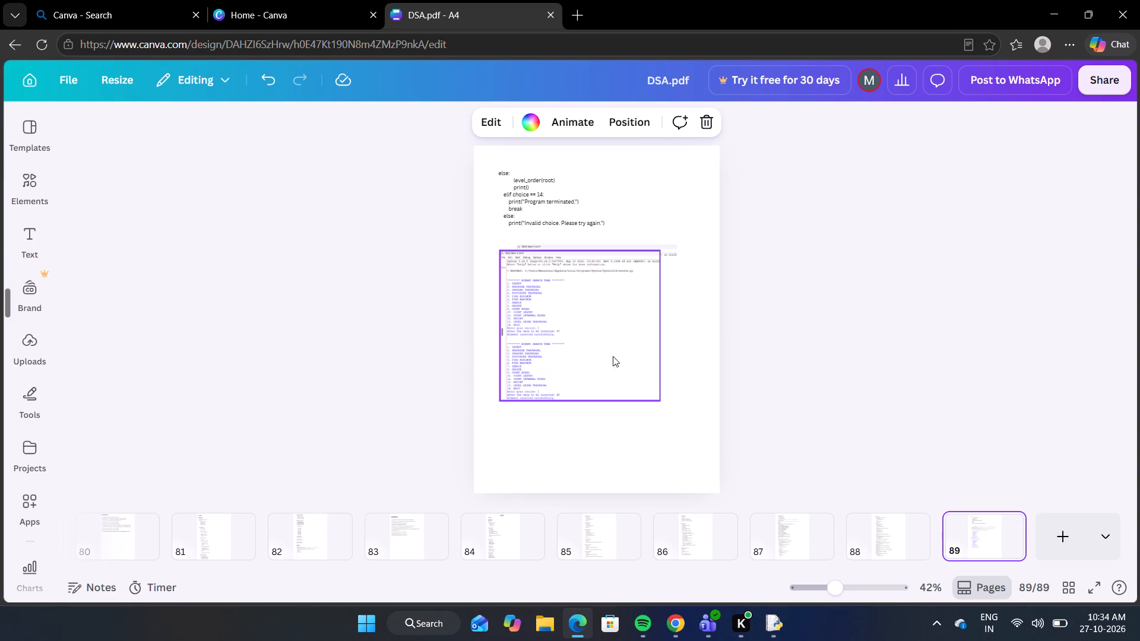
key("ctrl+v")
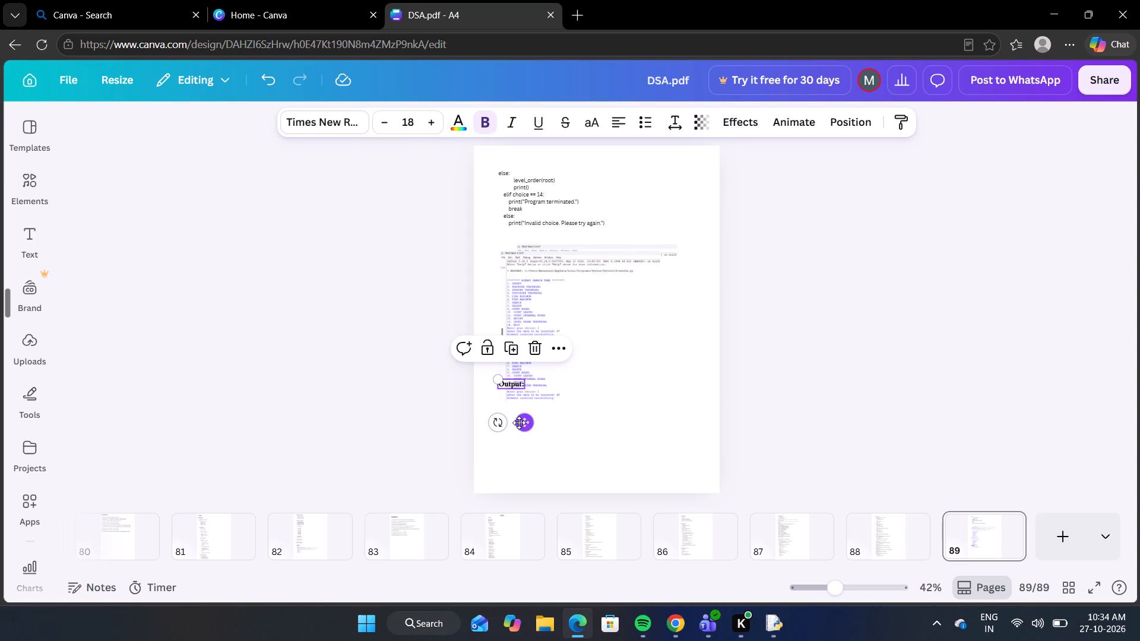
right_click_drag(519, 423, 523, 301)
left_click(411, 295)
Delete the duplicate front copy of the shell screenshot on page 89.
left_click(556, 283)
key("BackSpace")
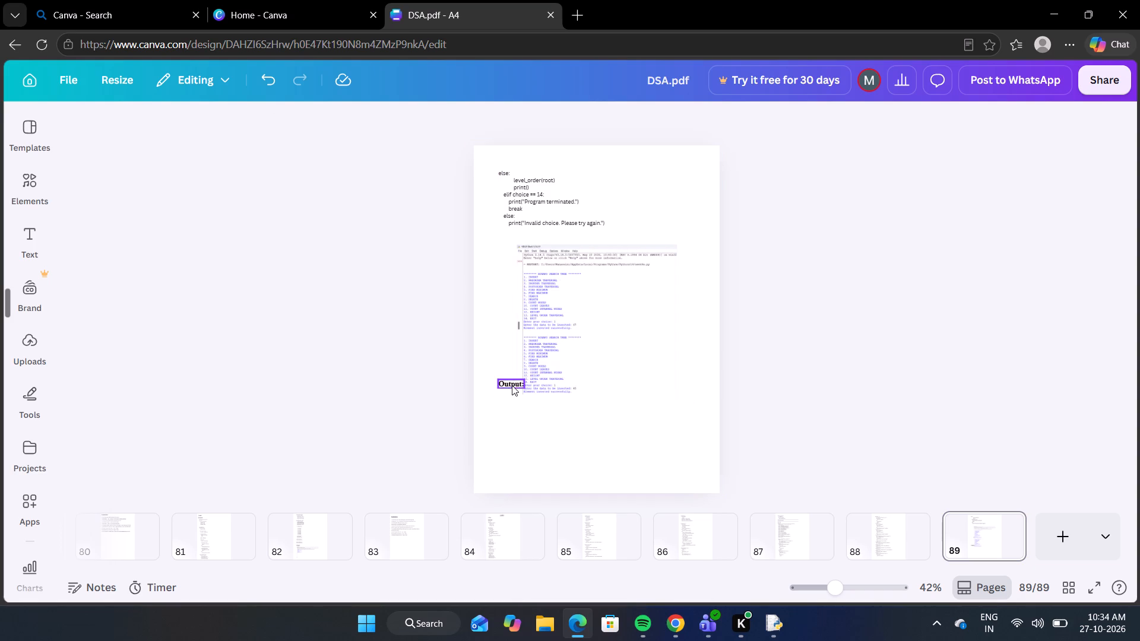
Move the "Output:" heading directly under the code and shift the shell screenshot beneath it.
left_click_drag(512, 385, 517, 242)
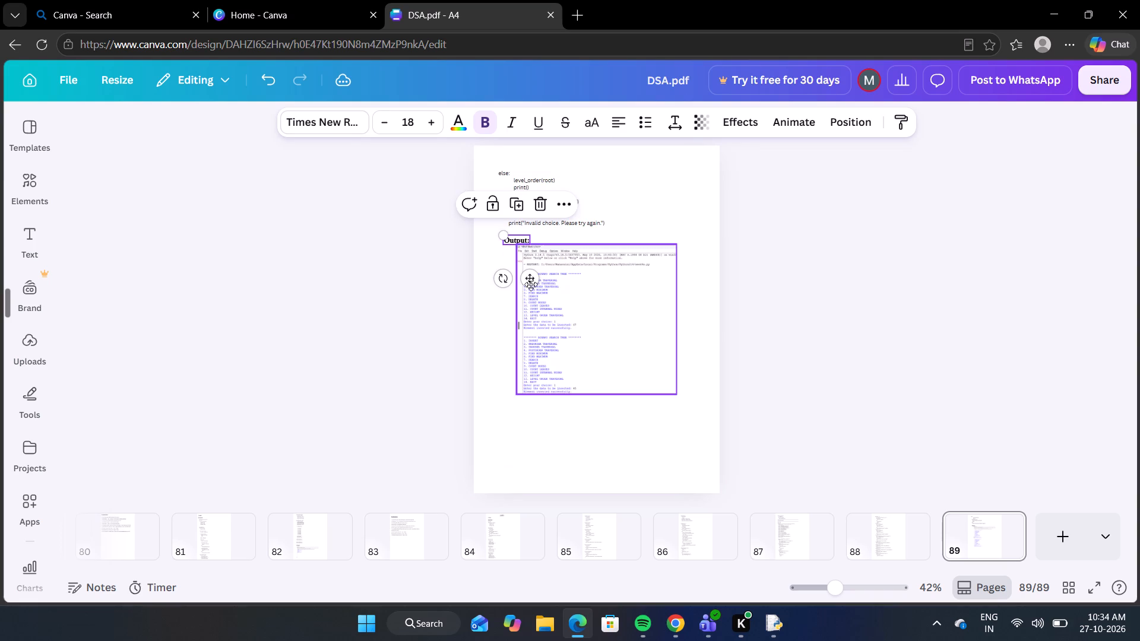
left_click_drag(582, 330, 575, 335)
left_click(396, 424)
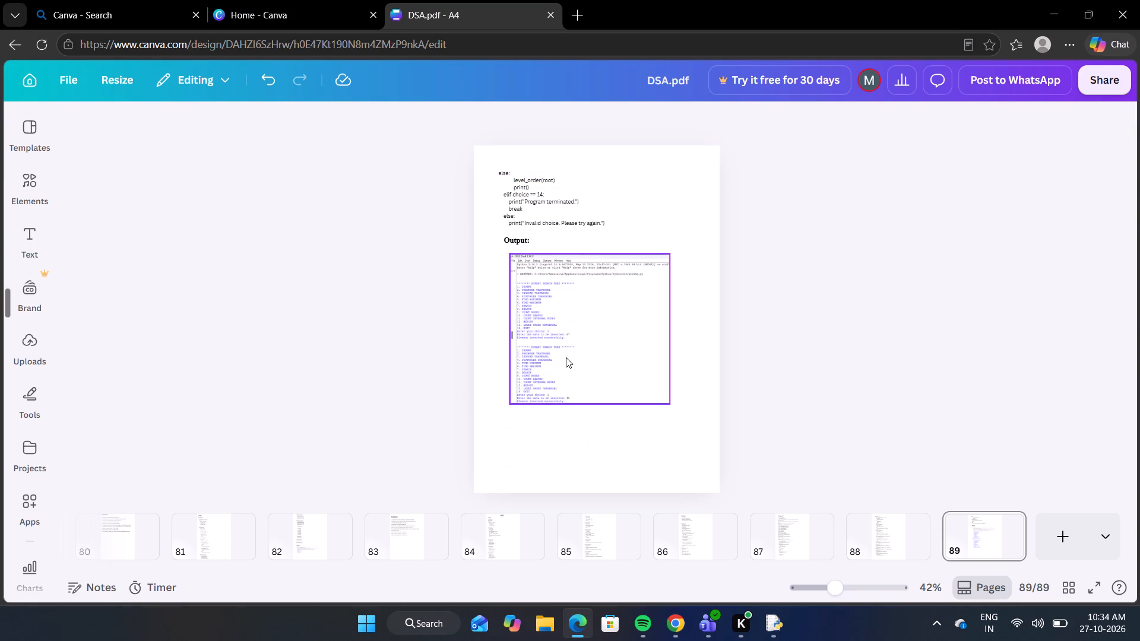
Shrink the shell screenshot proportionally on page 89, keeping its top-left corner in place.
scroll(566, 357, "down", 1)
left_click(608, 368)
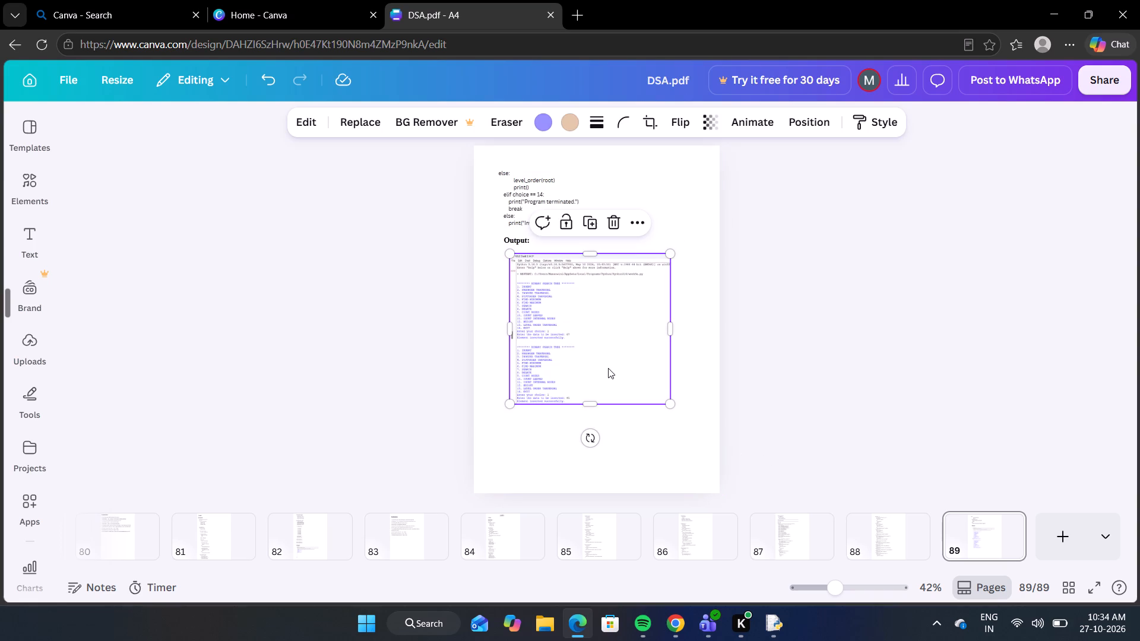
left_click_drag(671, 405, 652, 375)
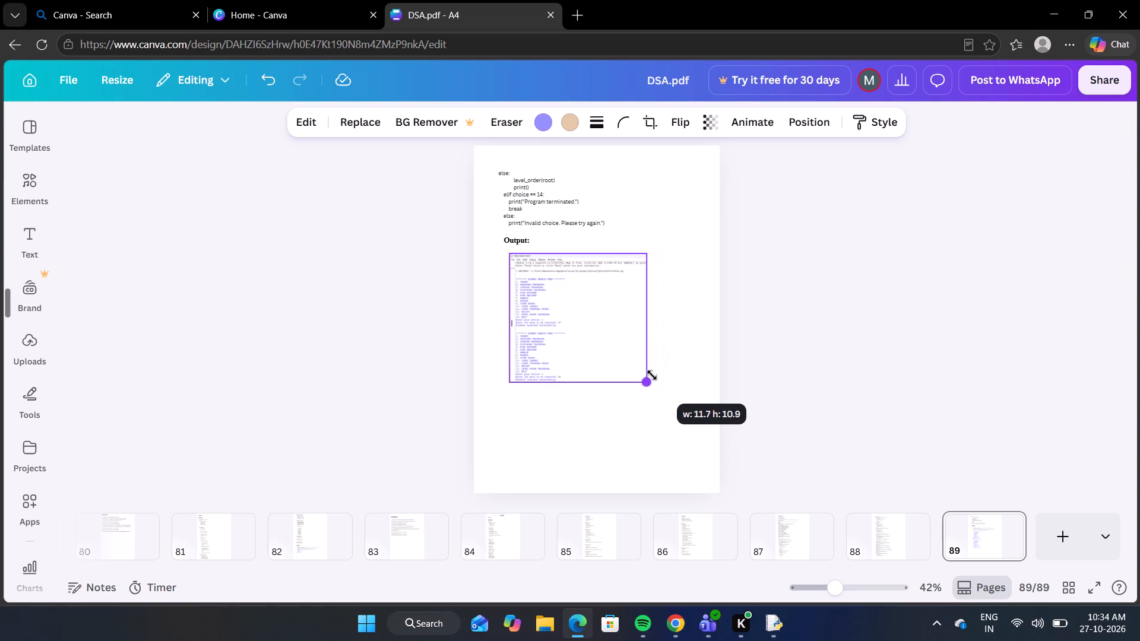
left_click_drag(652, 375, 645, 368)
left_click(427, 299)
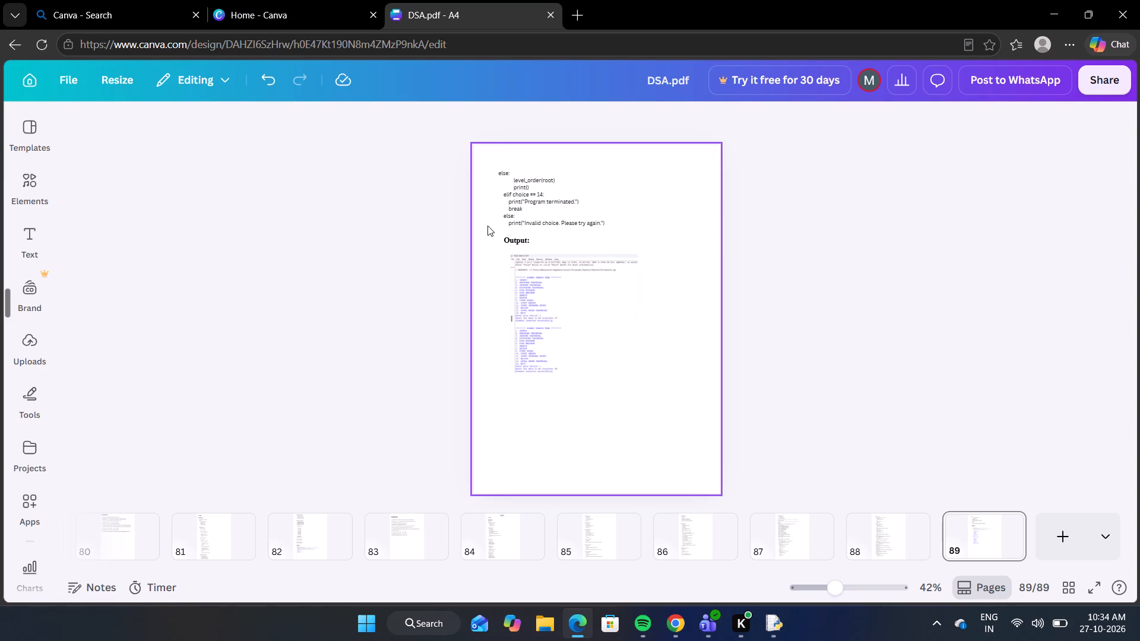
Shift the code text up slightly, align the "Output:" heading with its left edge, and bring the screenshot close beneath the heading.
left_click_drag(520, 218, 521, 212)
left_click(422, 303)
left_click_drag(507, 243, 501, 234)
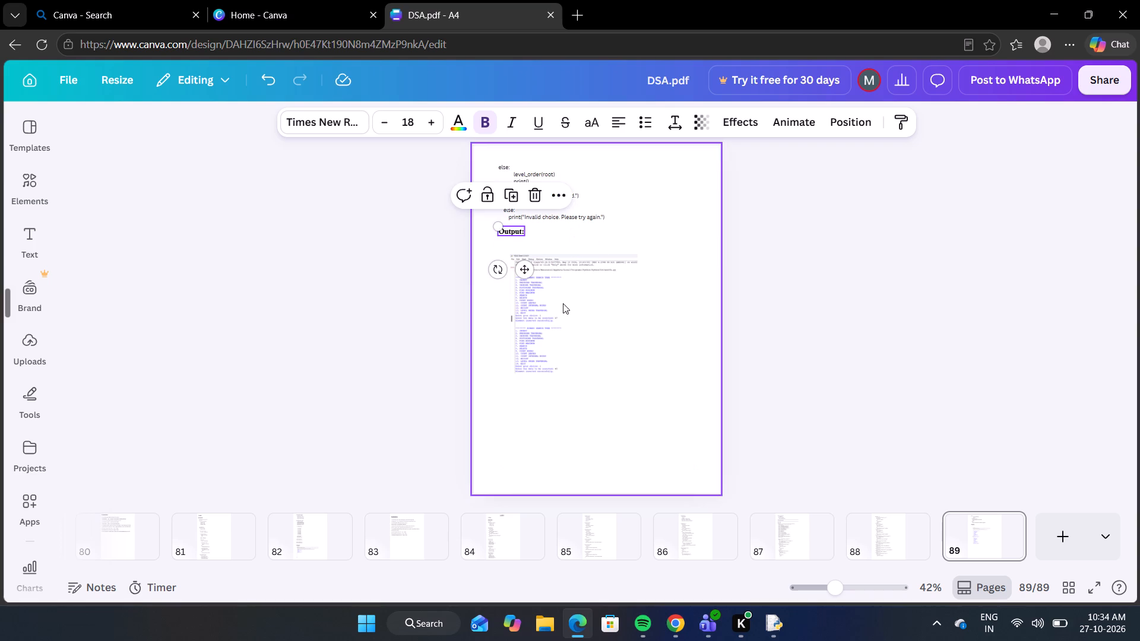
left_click_drag(565, 306, 560, 292)
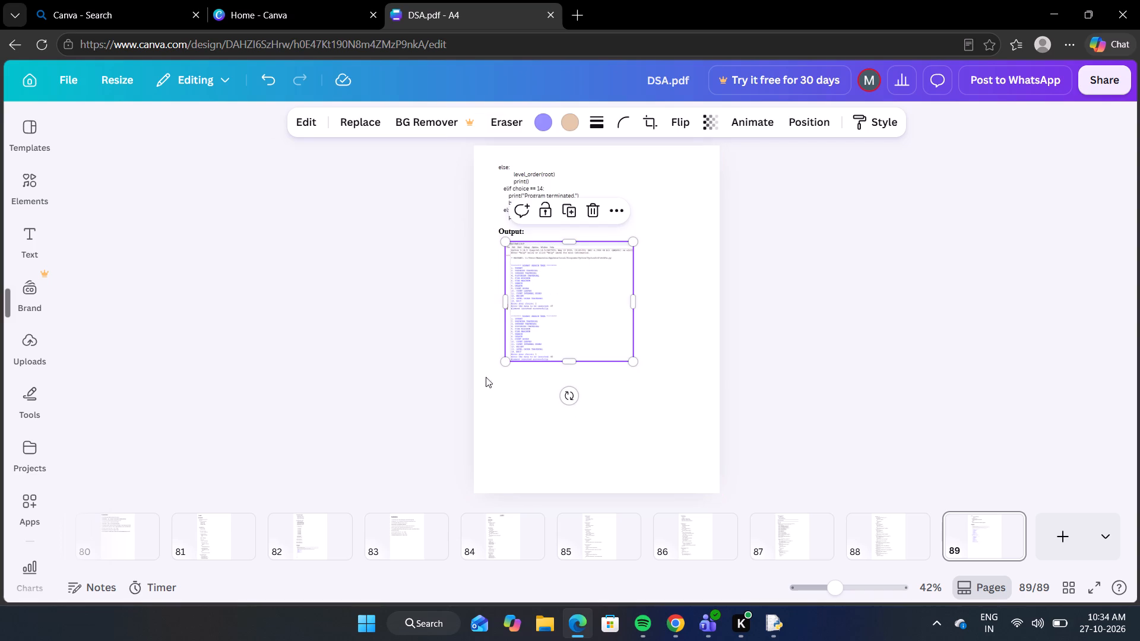
left_click(330, 462)
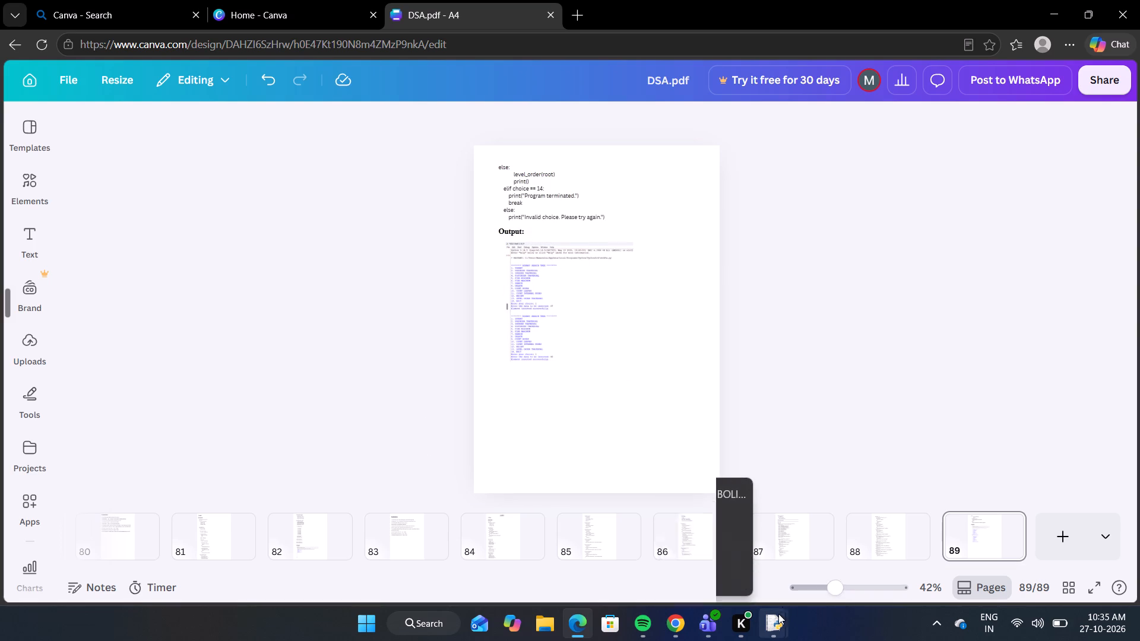
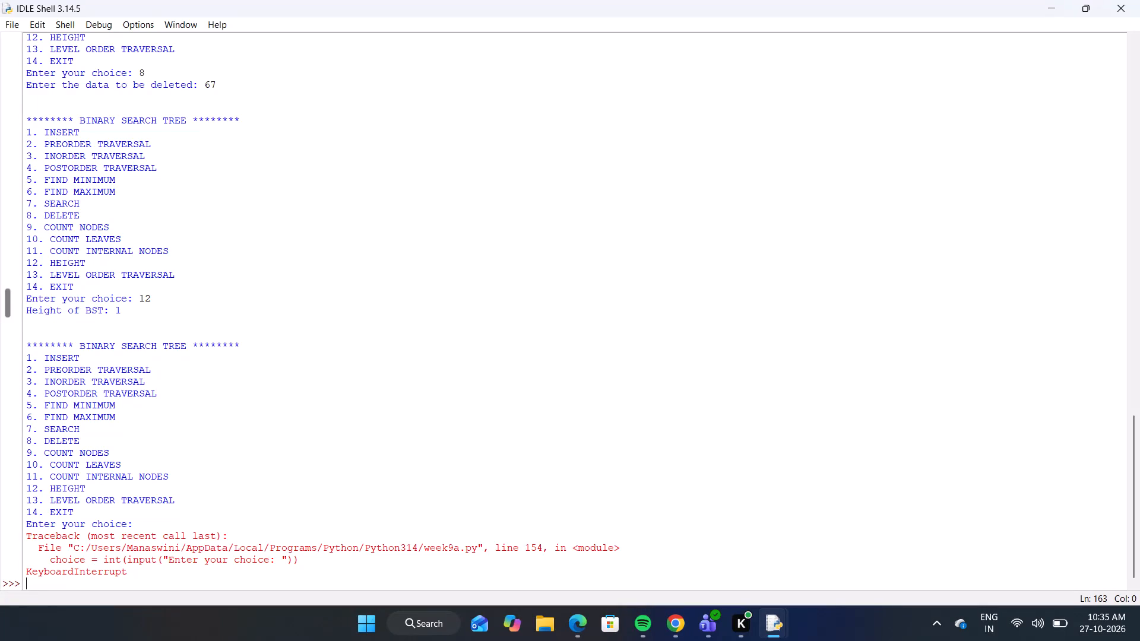
Capture the IDLE shell output covering the insertion of 34 and the inorder traversal, and paste it onto page 89 in Canva.
scroll(585, 456, "up", 18)
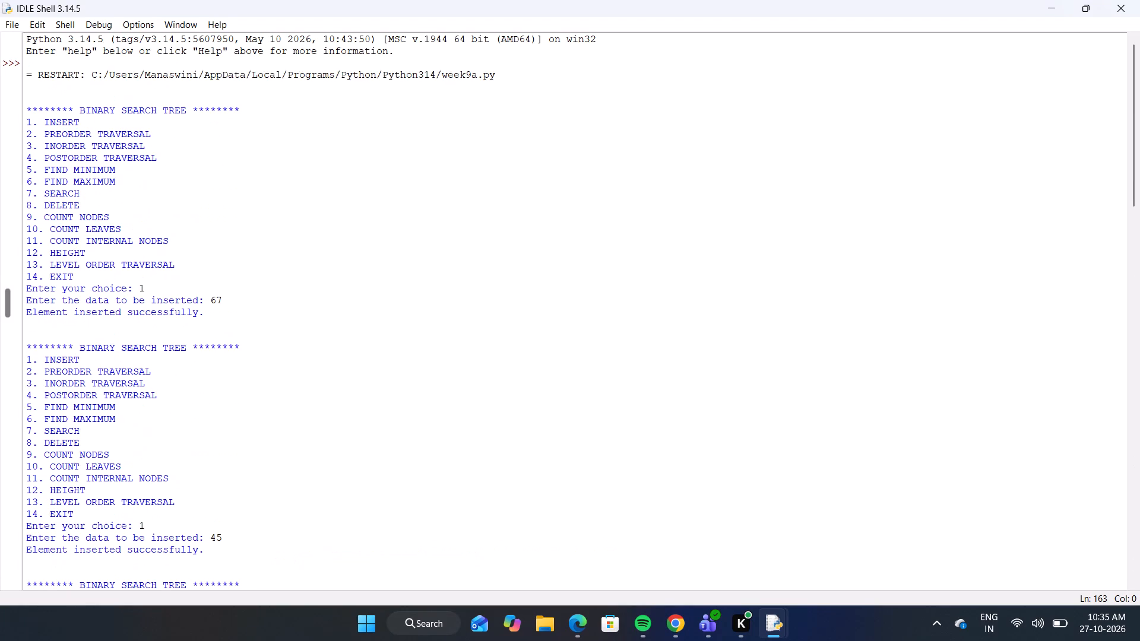
scroll(585, 456, "down", 4)
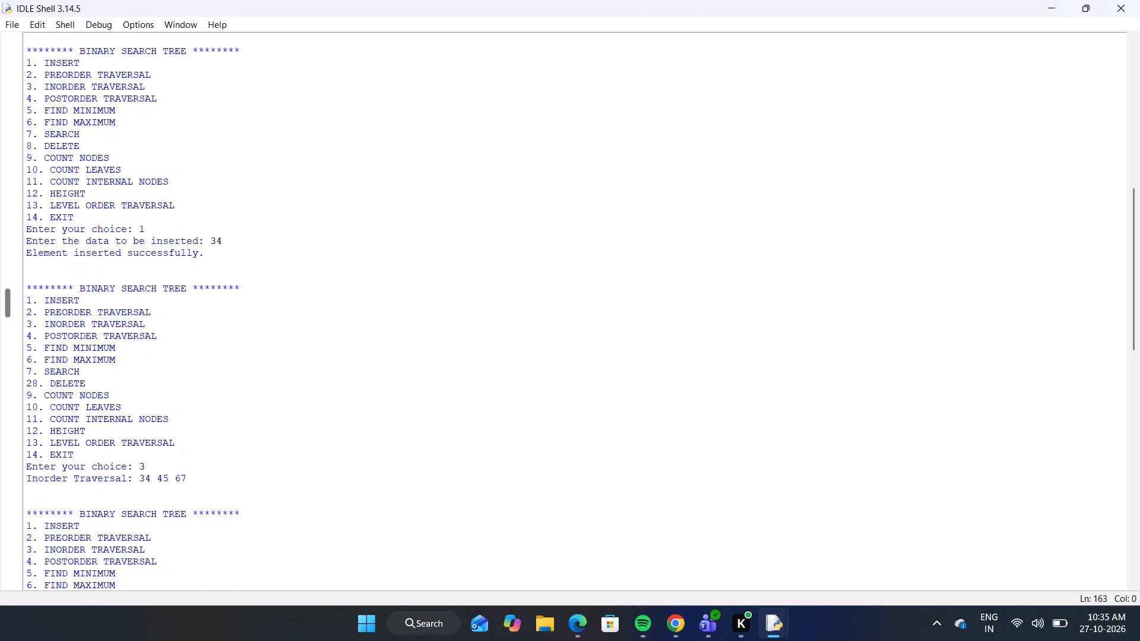
key("shift+super+s")
left_click_drag(0, 33, 376, 461)
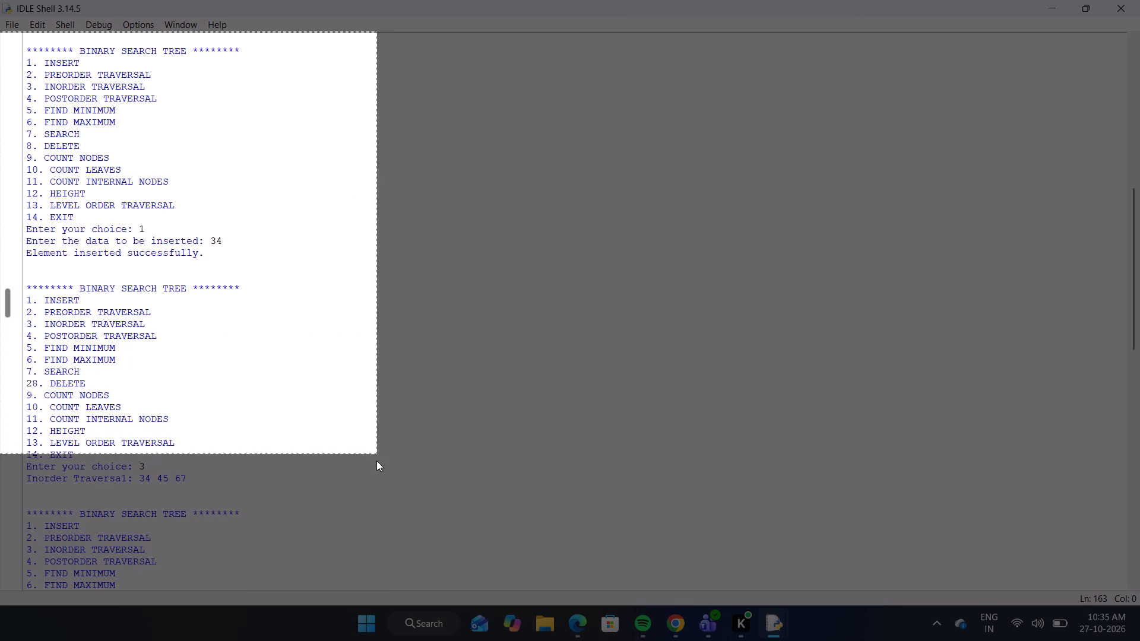
left_click_drag(376, 461, 404, 550)
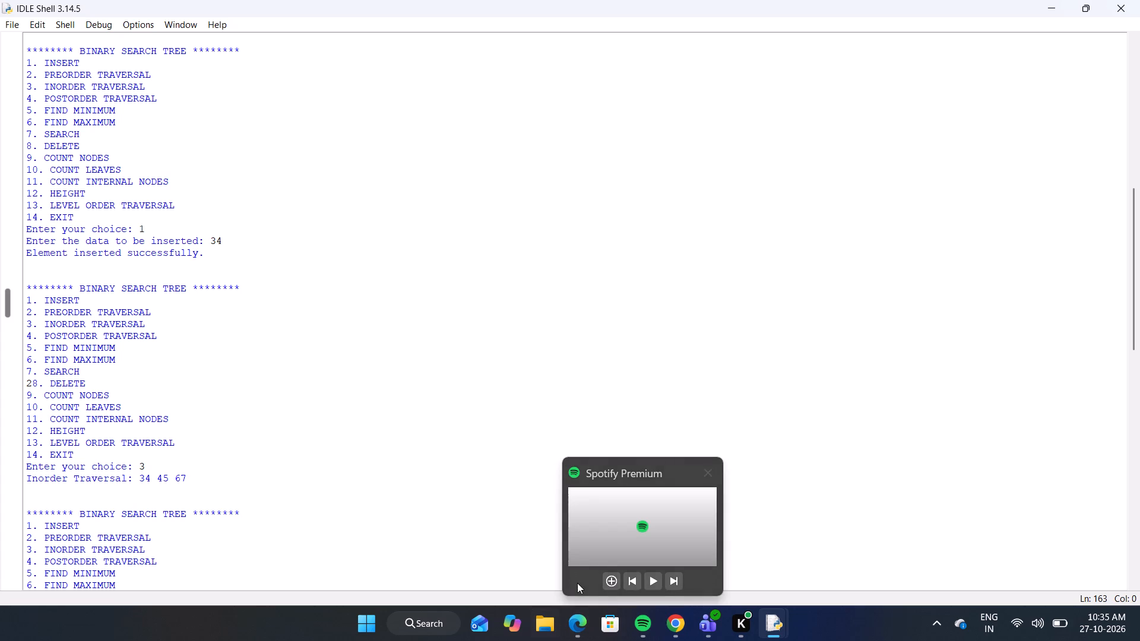
left_click(575, 631)
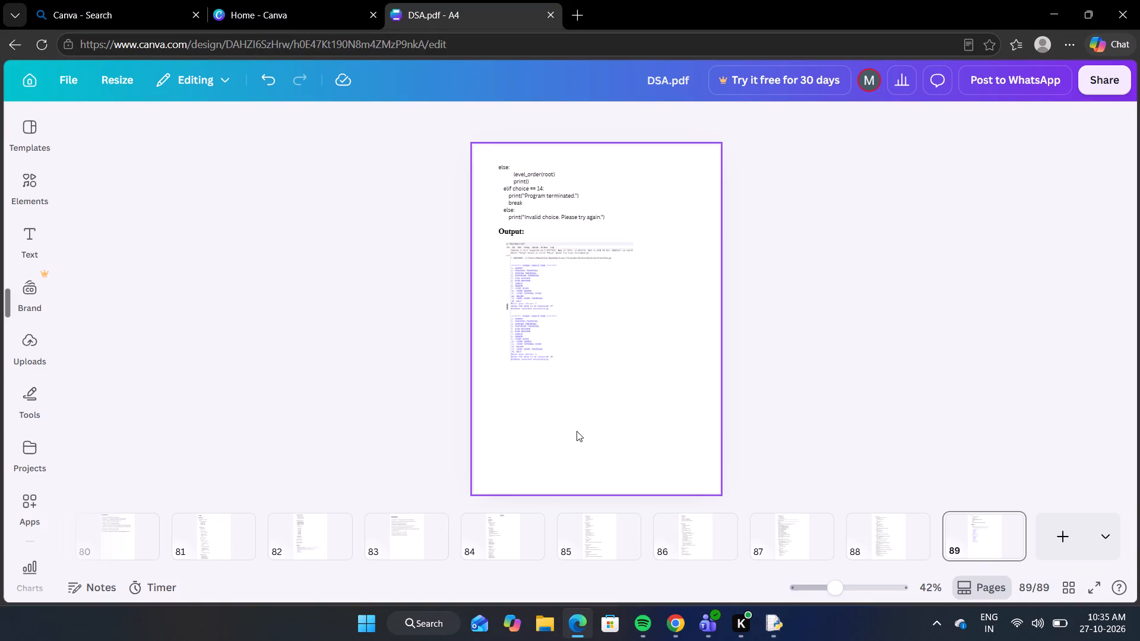
key("ctrl+v")
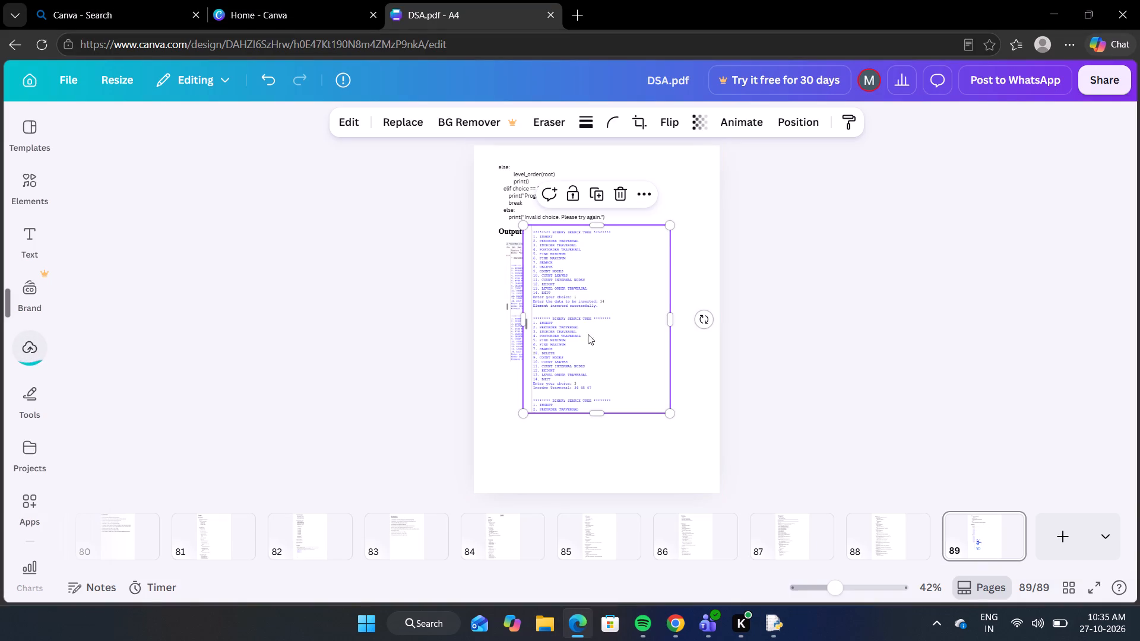
Shrink the newly pasted traversal screenshot proportionally and place it over the lower part of the first screenshot, extending below it.
left_click_drag(669, 411, 650, 397)
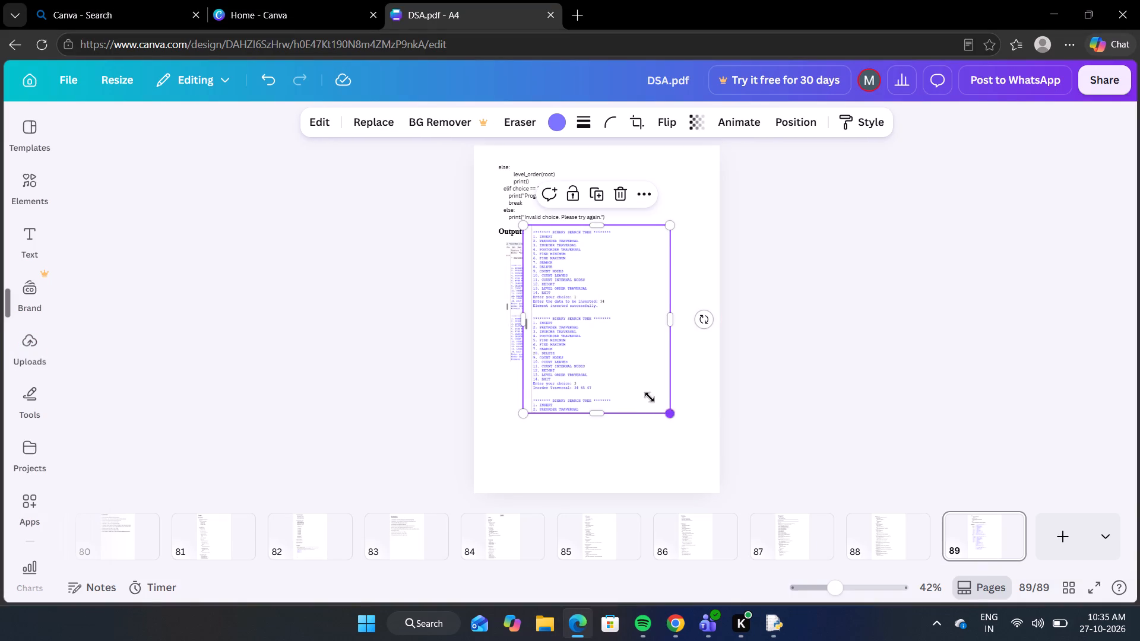
left_click_drag(650, 397, 629, 364)
left_click_drag(597, 311, 582, 438)
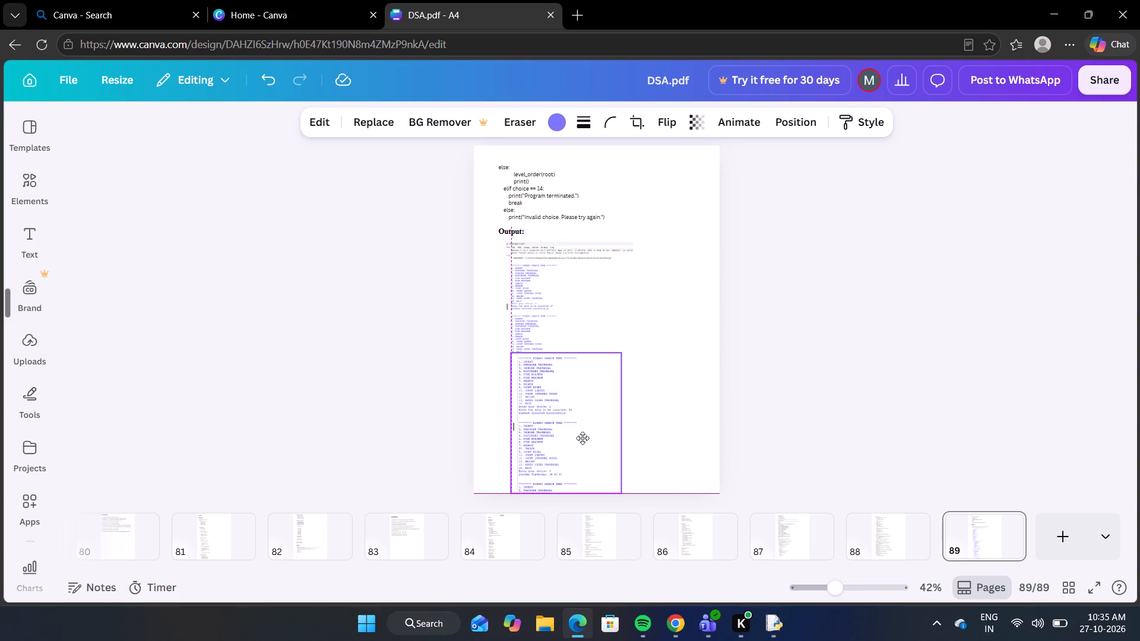
left_click_drag(582, 438, 591, 364)
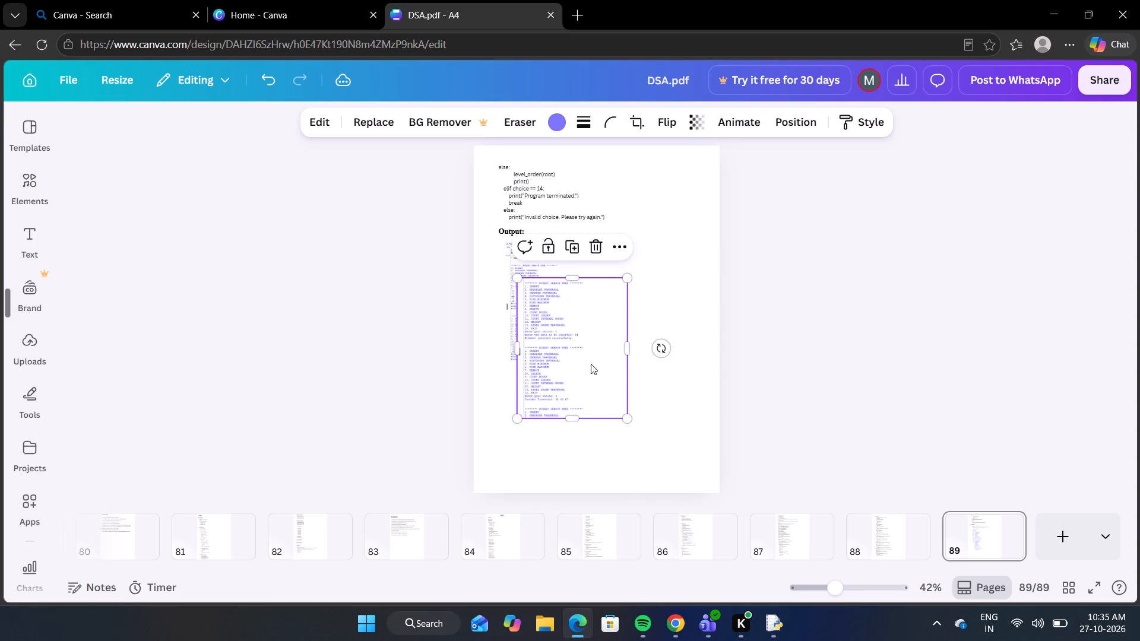
left_click_drag(629, 417, 620, 411)
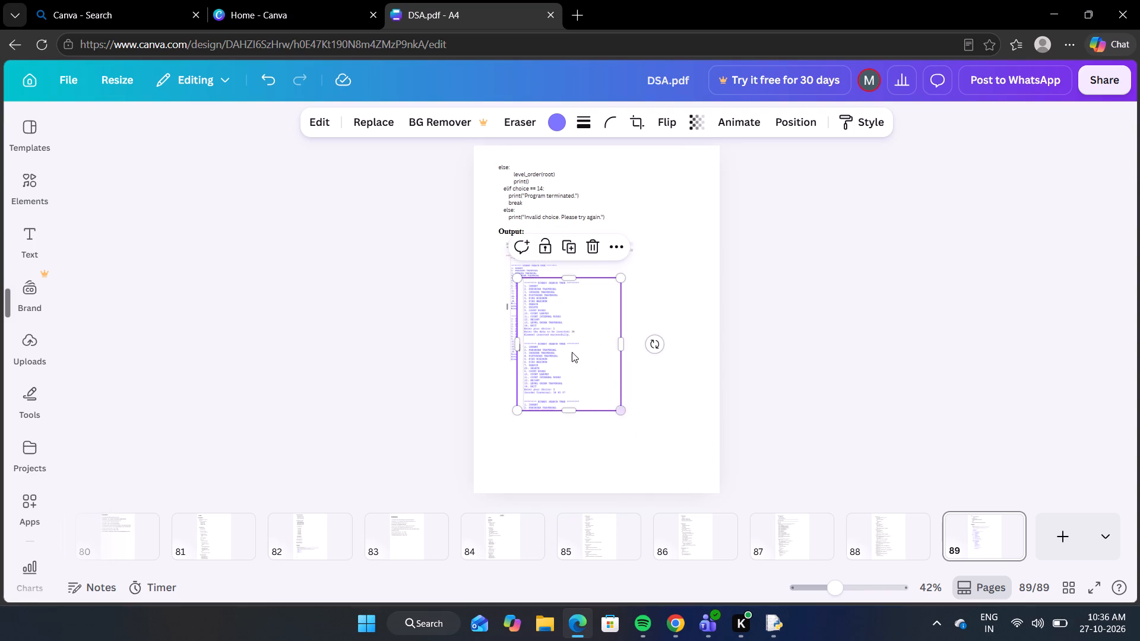
left_click_drag(569, 353, 556, 407)
left_click(587, 307)
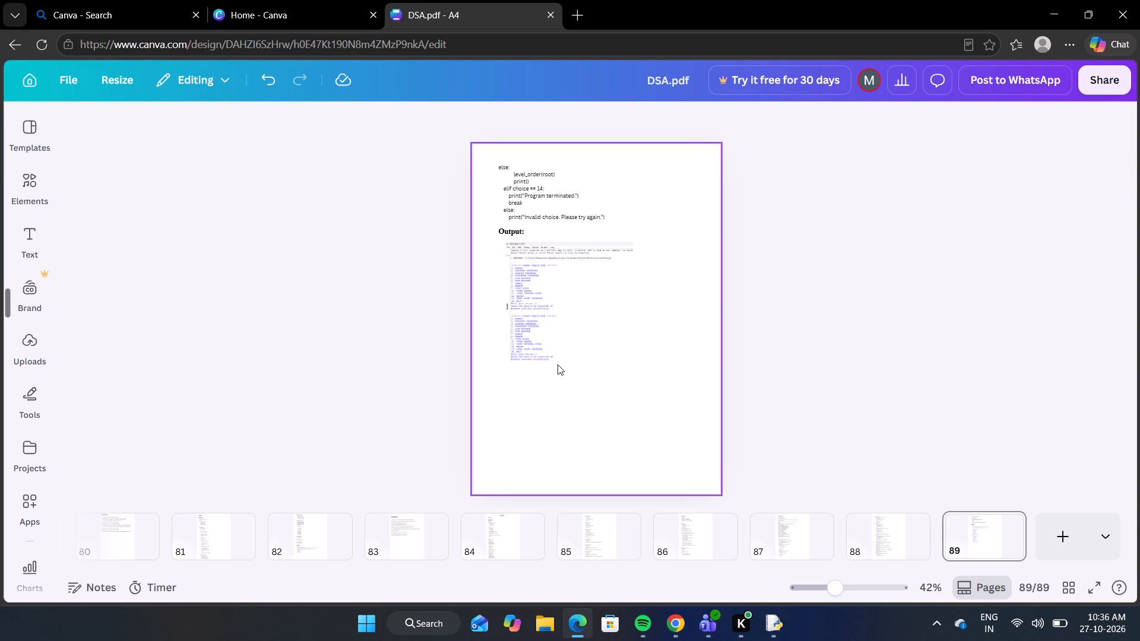
key("ctrl+z")
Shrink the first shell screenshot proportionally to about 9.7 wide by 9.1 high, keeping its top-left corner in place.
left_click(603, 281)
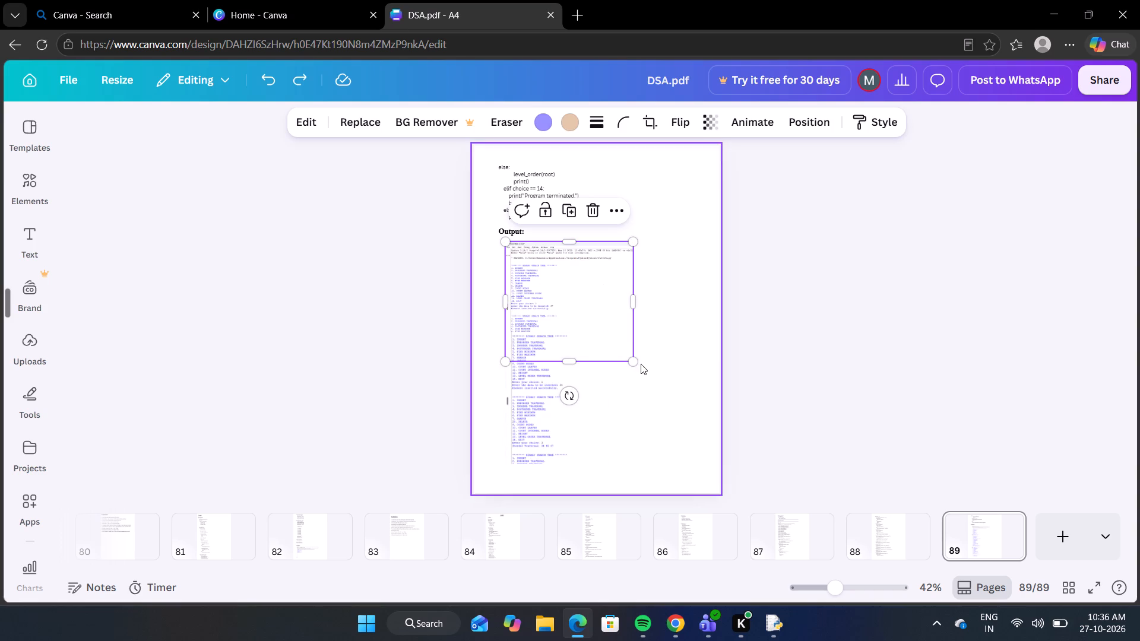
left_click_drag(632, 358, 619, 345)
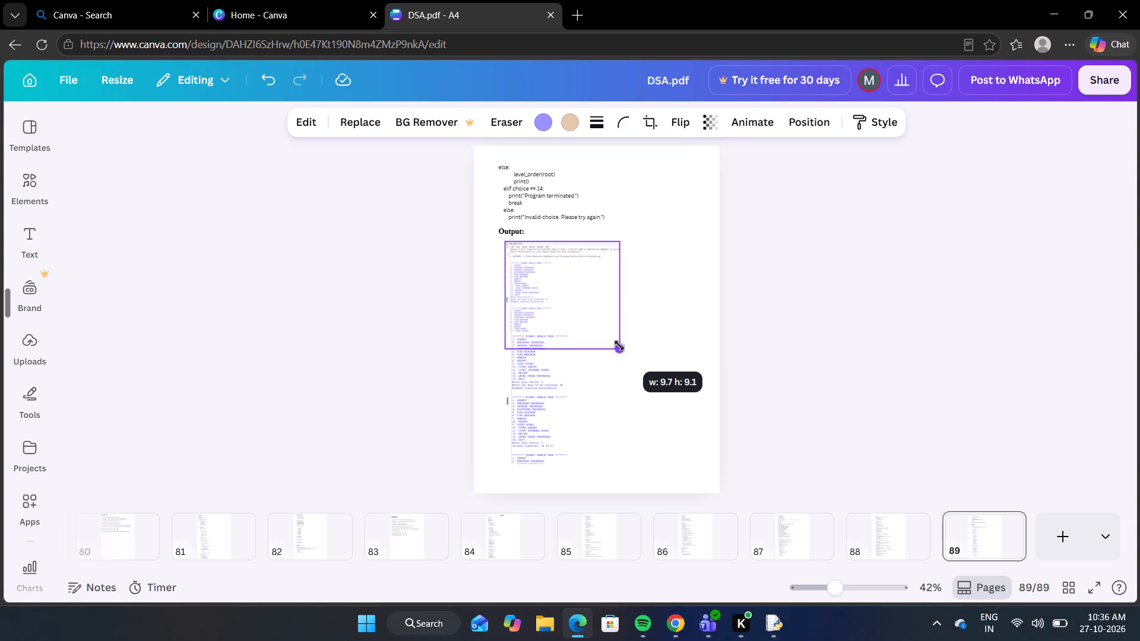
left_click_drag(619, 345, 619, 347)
Move the traversal screenshot up to the right side of the first shell screenshot, roughly level with its top.
left_click(559, 398)
left_click_drag(565, 394, 607, 379)
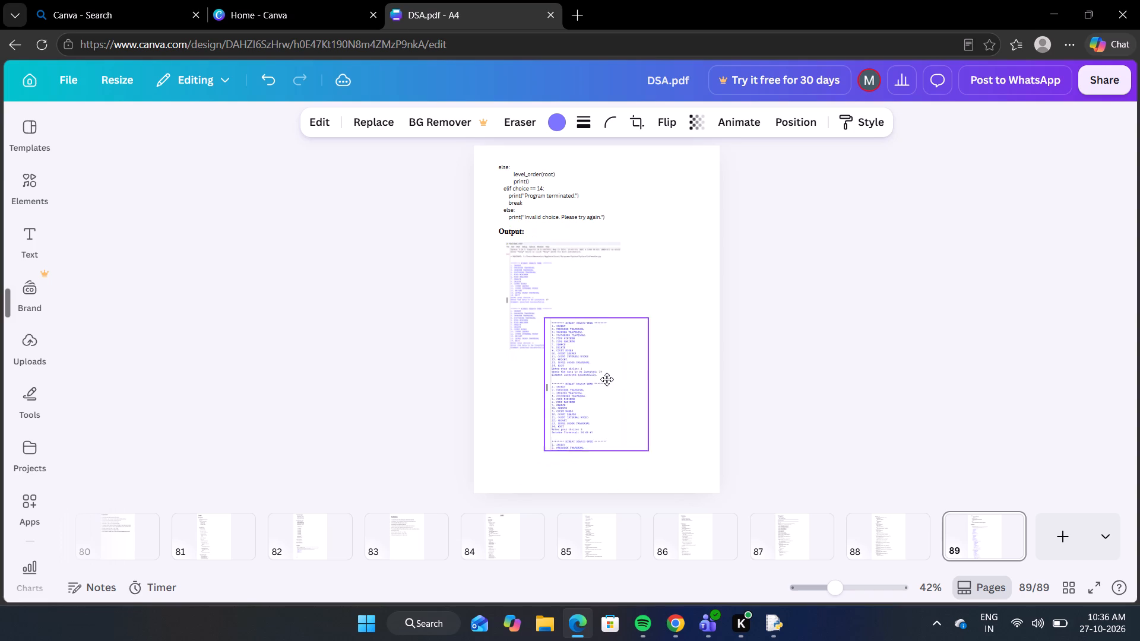
left_click_drag(607, 379, 636, 317)
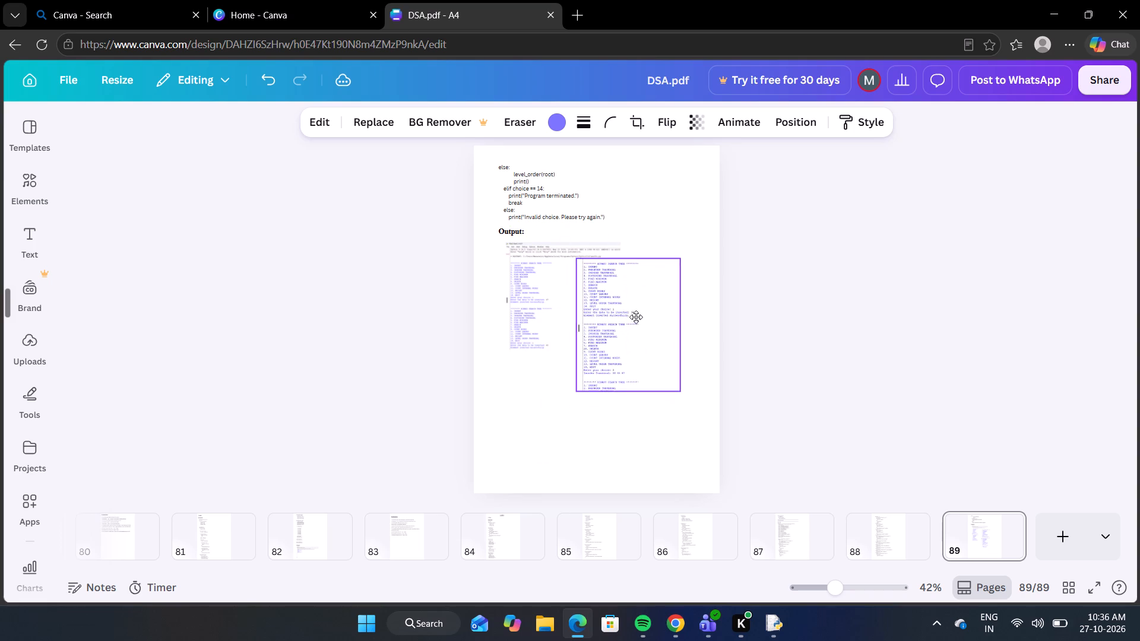
left_click_drag(636, 317, 635, 306)
Crop the right side of the first shell screenshot, then enlarge it proportionally to roughly the height of the traversal screenshot.
left_click(530, 310)
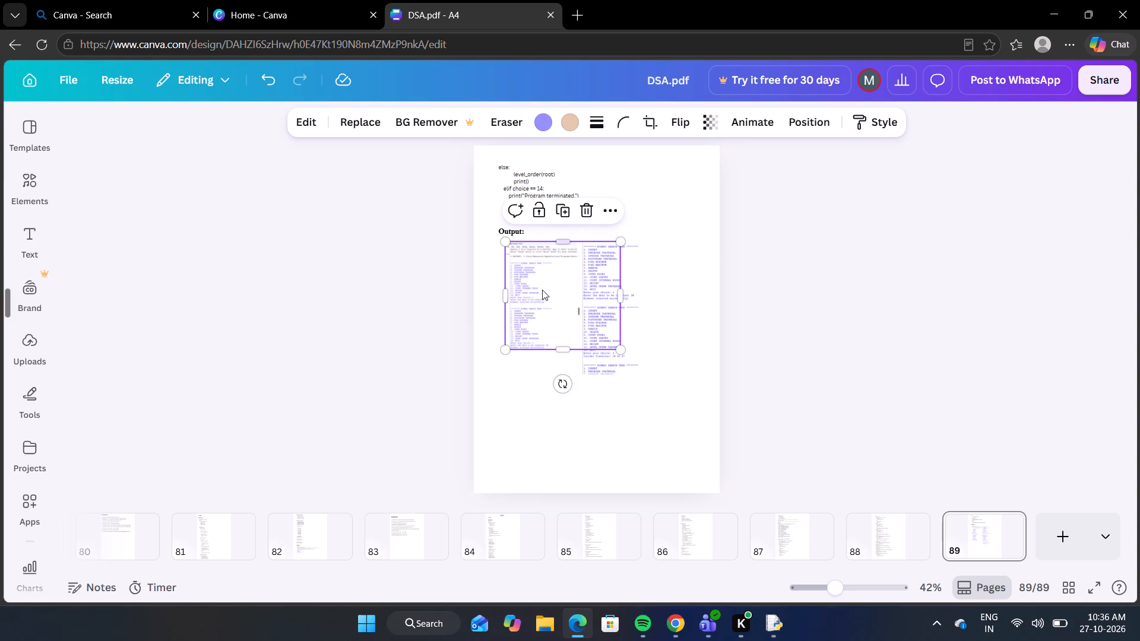
left_click_drag(620, 303, 575, 320)
left_click_drag(578, 352, 605, 377)
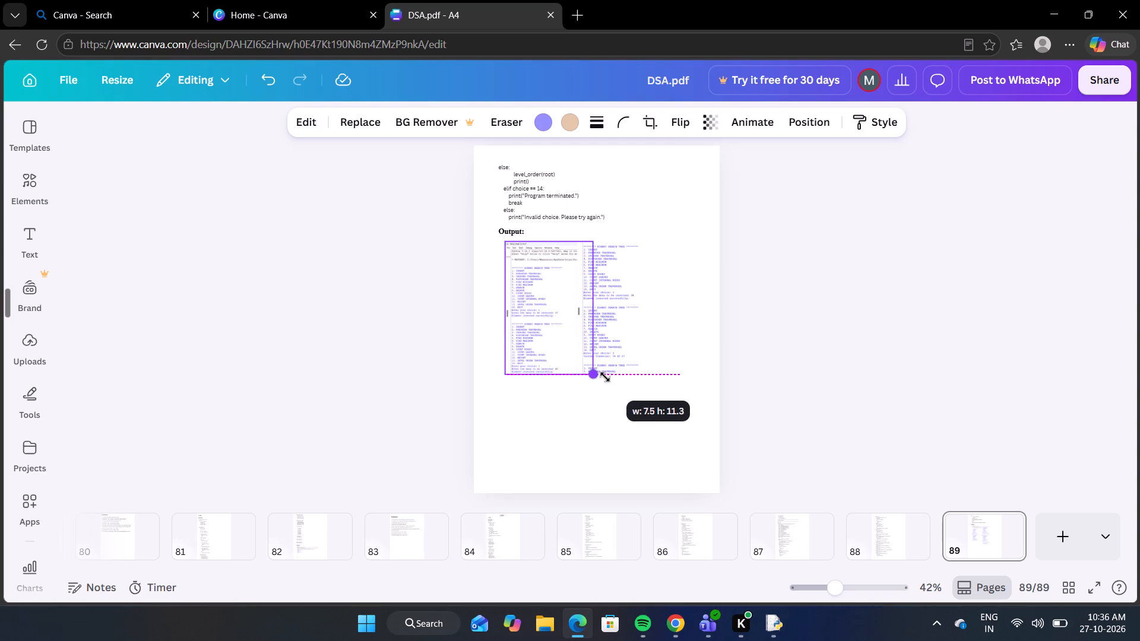
left_click_drag(605, 377, 603, 377)
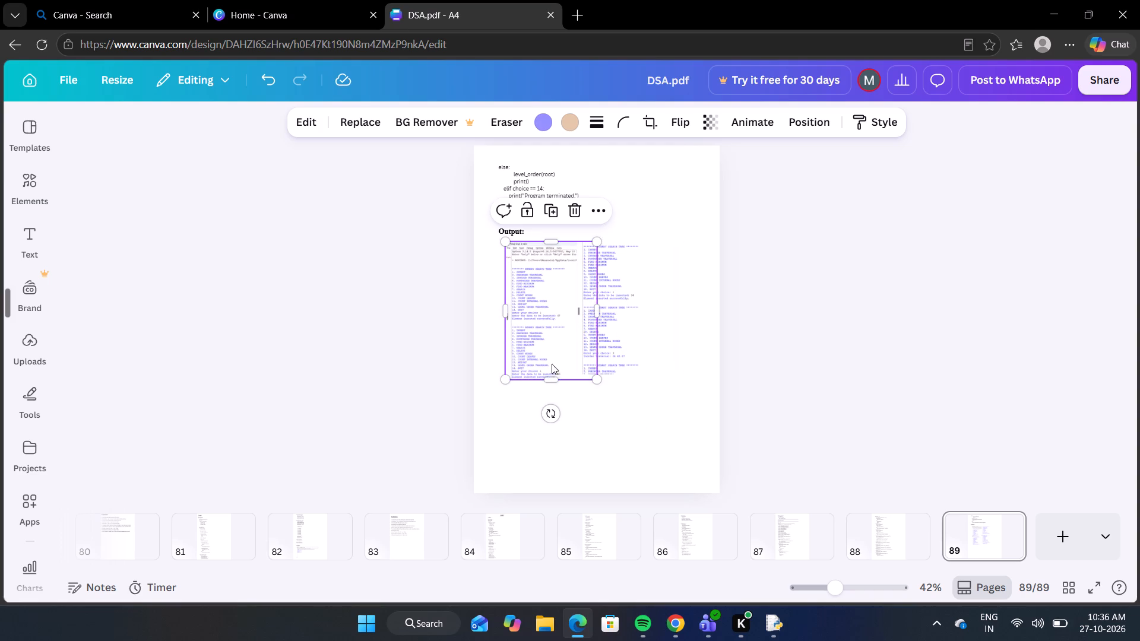
Align the first screenshot's left edge with the "Output:" heading and set the traversal screenshot directly against its right edge, vertically centred.
left_click(467, 425)
left_click_drag(535, 342, 524, 342)
left_click_drag(646, 287, 658, 290)
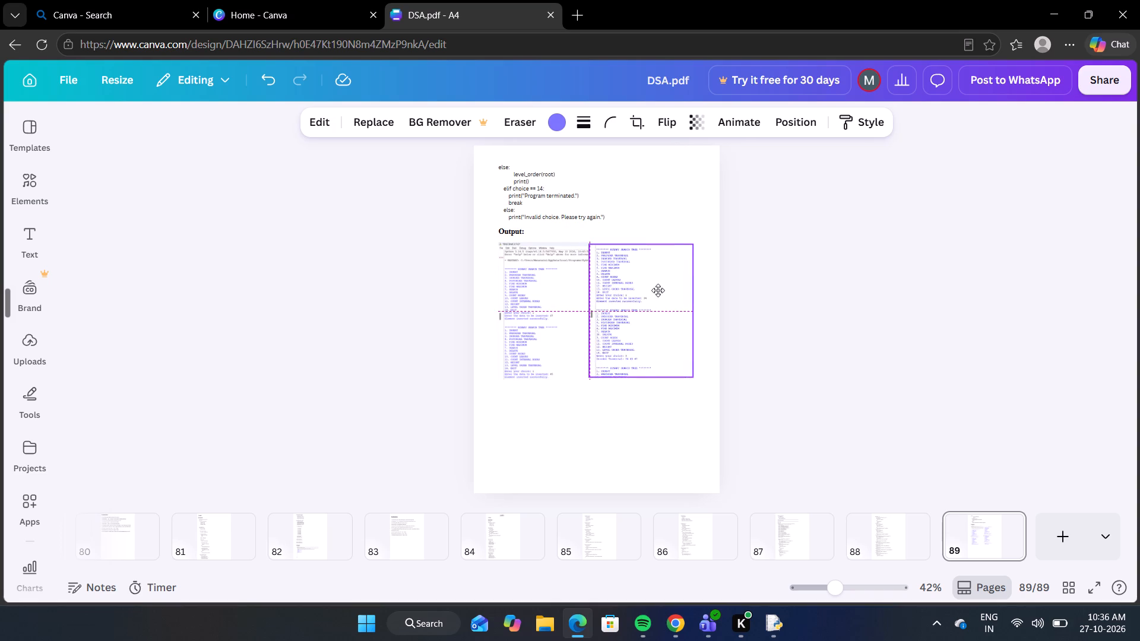
left_click_drag(658, 290, 658, 291)
left_click(831, 327)
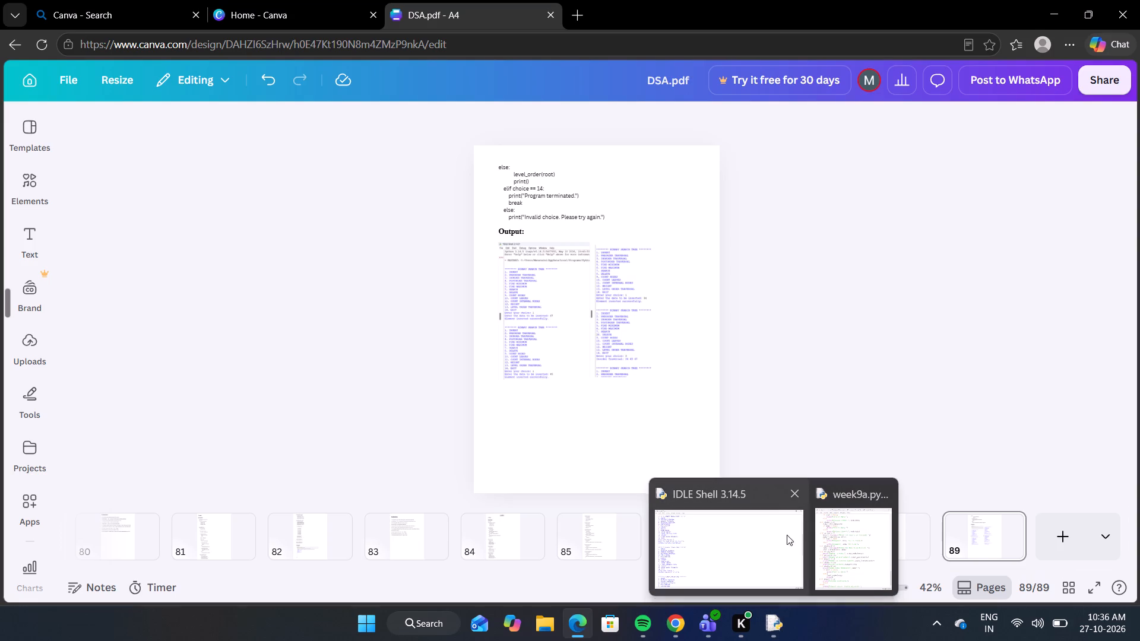
Capture the IDLE shell menu block for choice 6, the maximum element, and paste it onto page 89 in Canva.
left_click(767, 541)
scroll(571, 408, "down", 1)
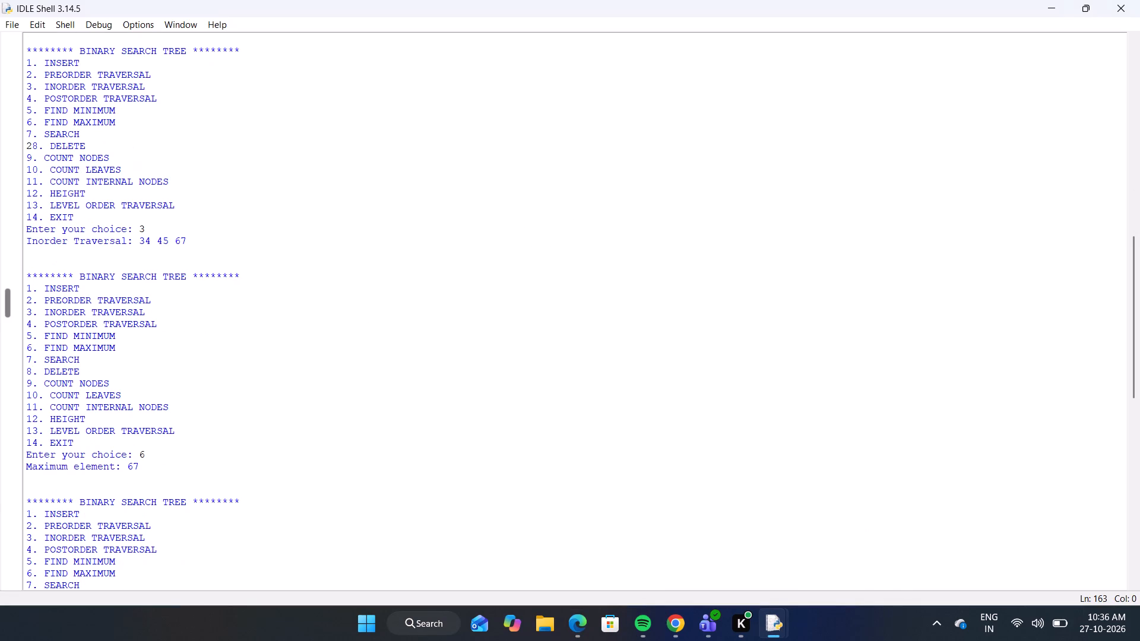
scroll(571, 408, "up", 7)
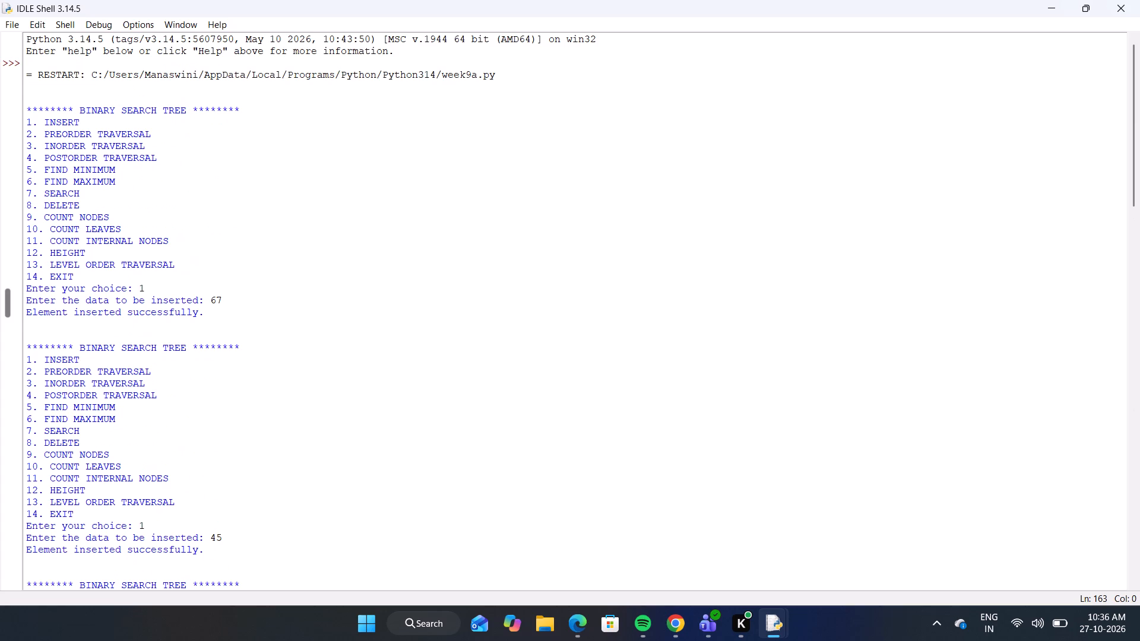
scroll(571, 408, "down", 5)
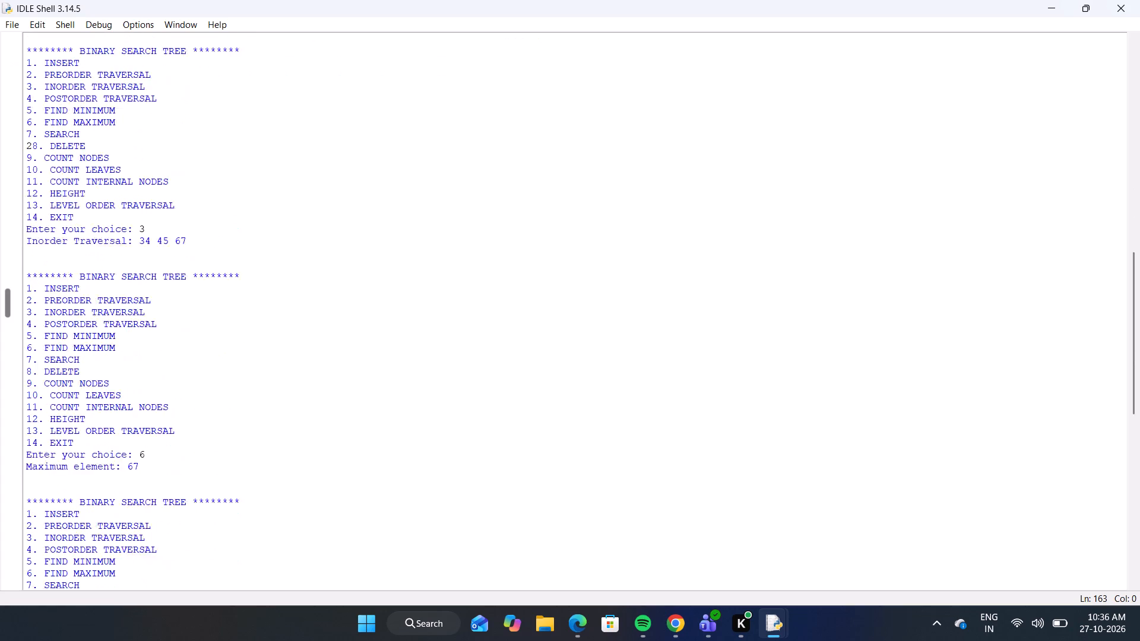
scroll(571, 408, "down", 2)
scroll(571, 408, "up", 1)
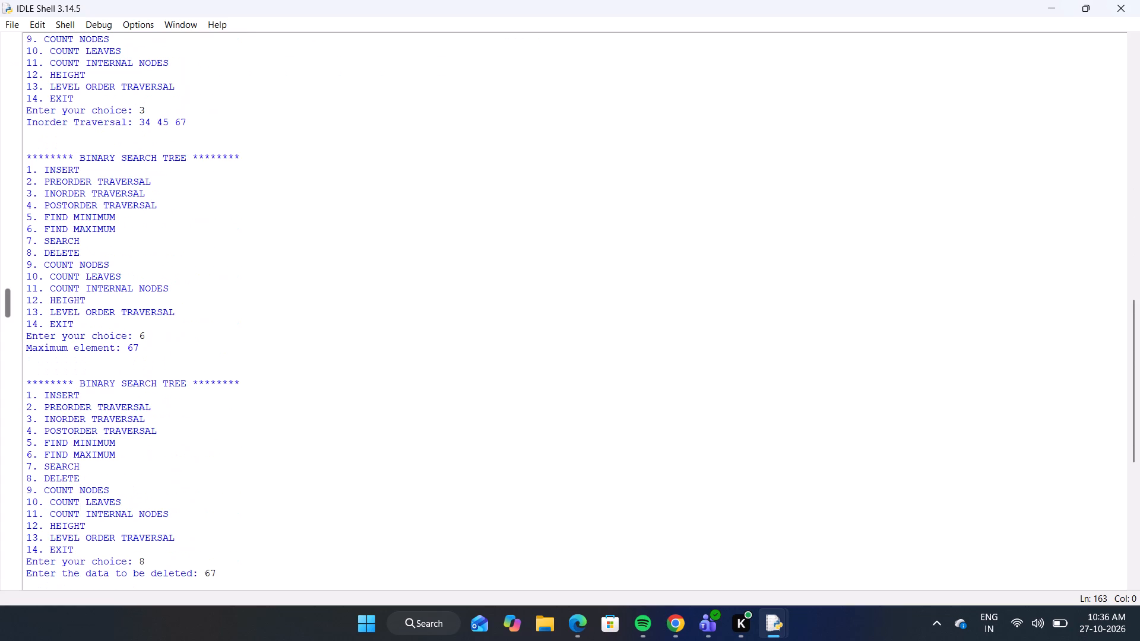
key("shift+super+s")
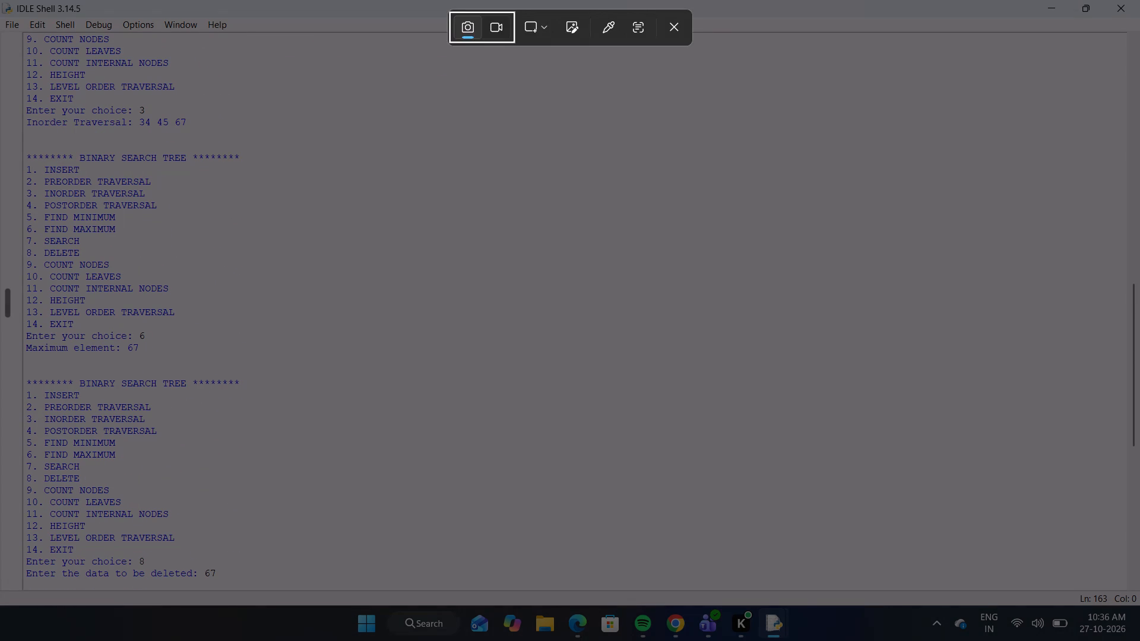
left_click_drag(0, 146, 521, 359)
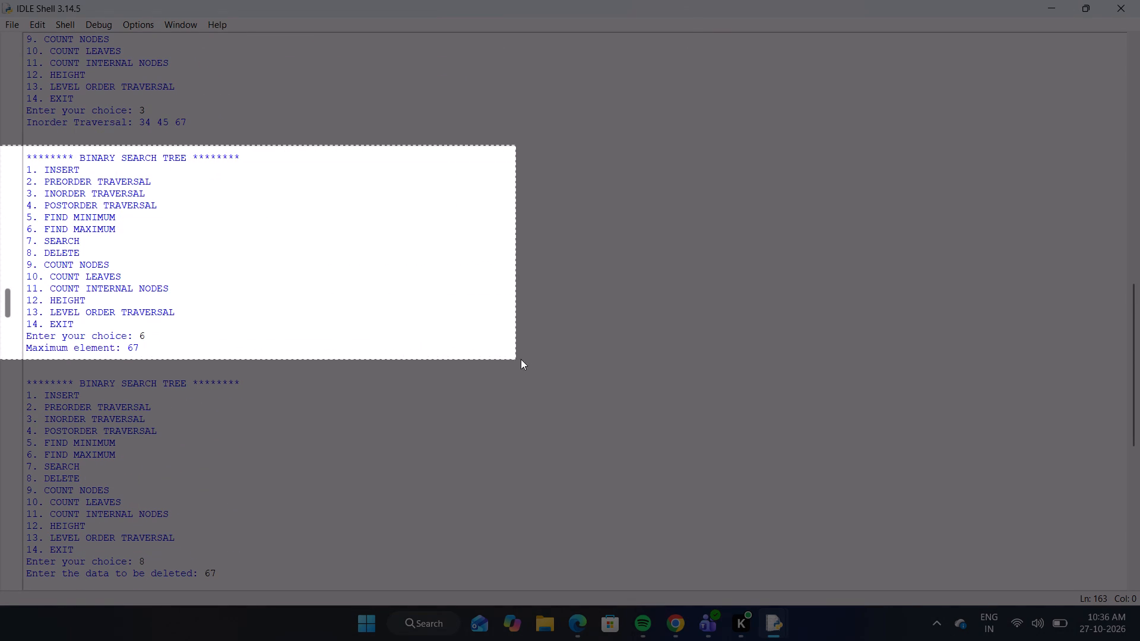
left_click_drag(521, 359, 531, 369)
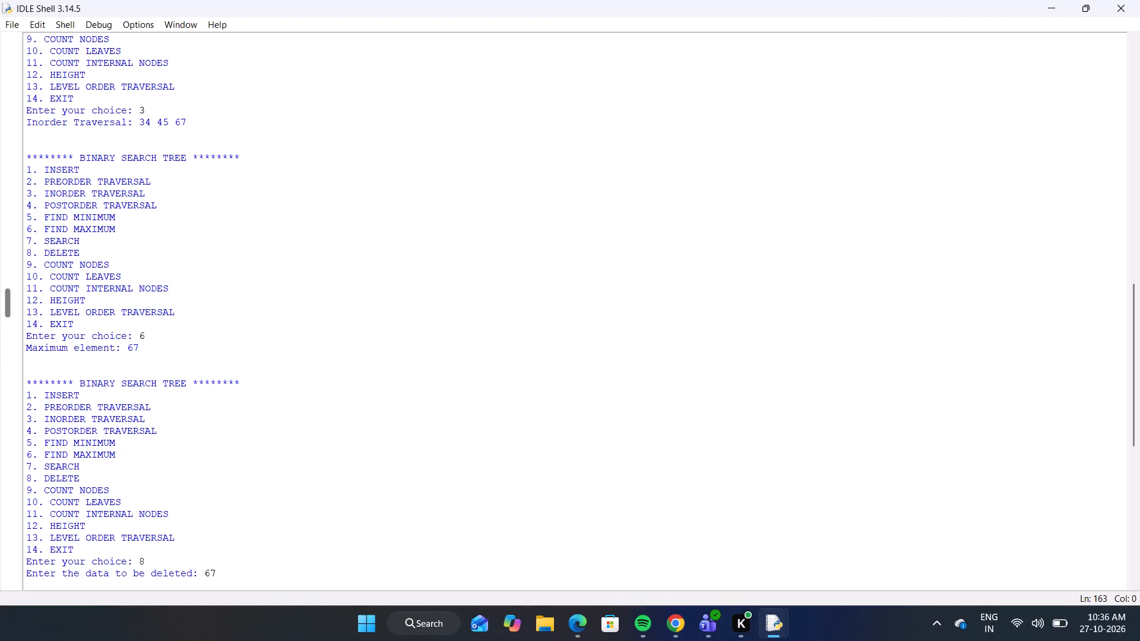
left_click(590, 638)
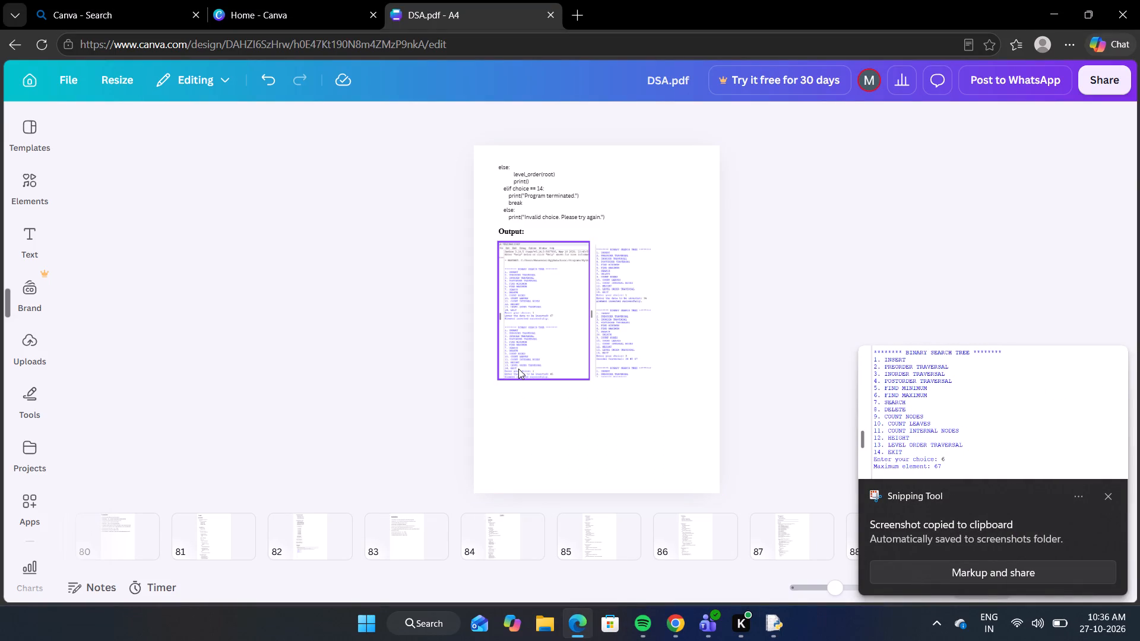
key("ctrl+v")
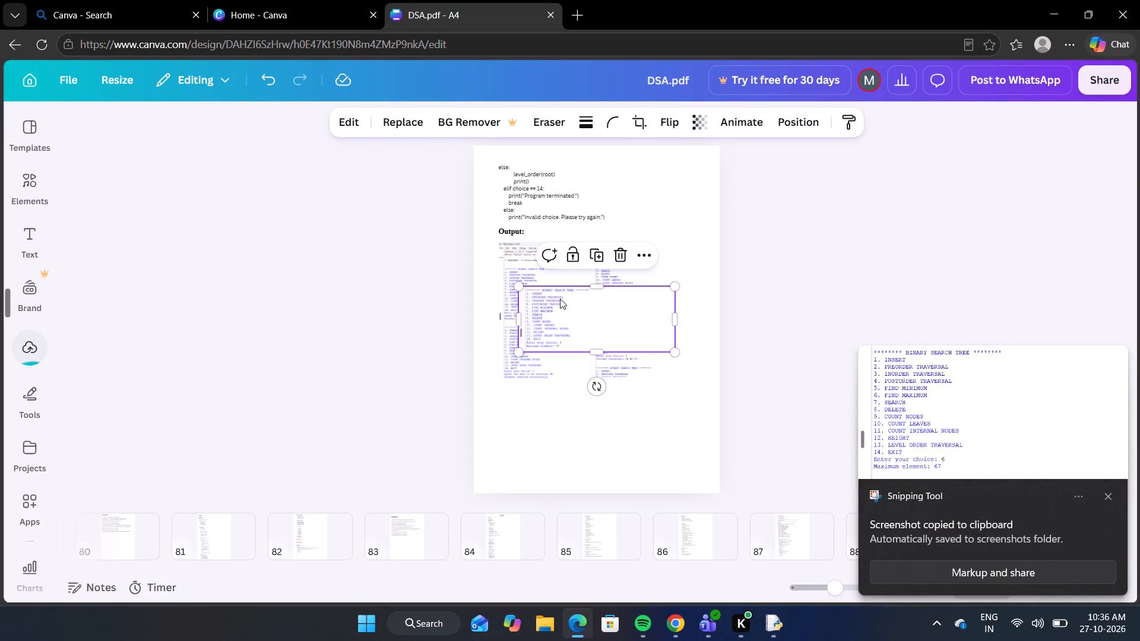
Crop the empty right part of the maximum-element screenshot and enlarge it slightly in proportion.
left_click(560, 299)
left_click(628, 333)
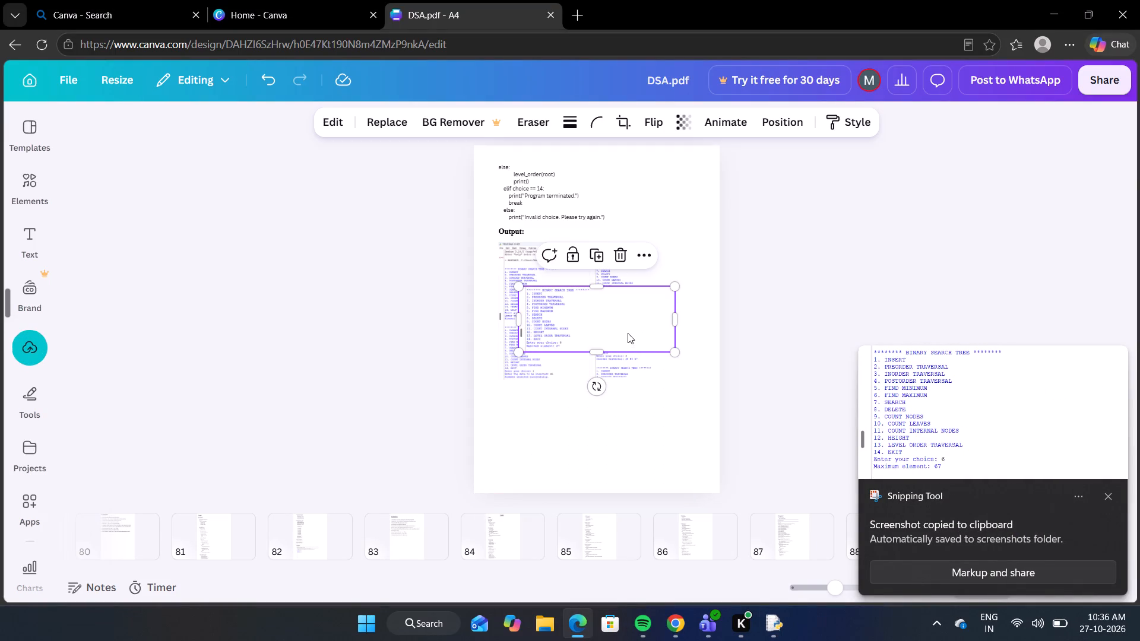
left_click_drag(678, 324, 673, 325)
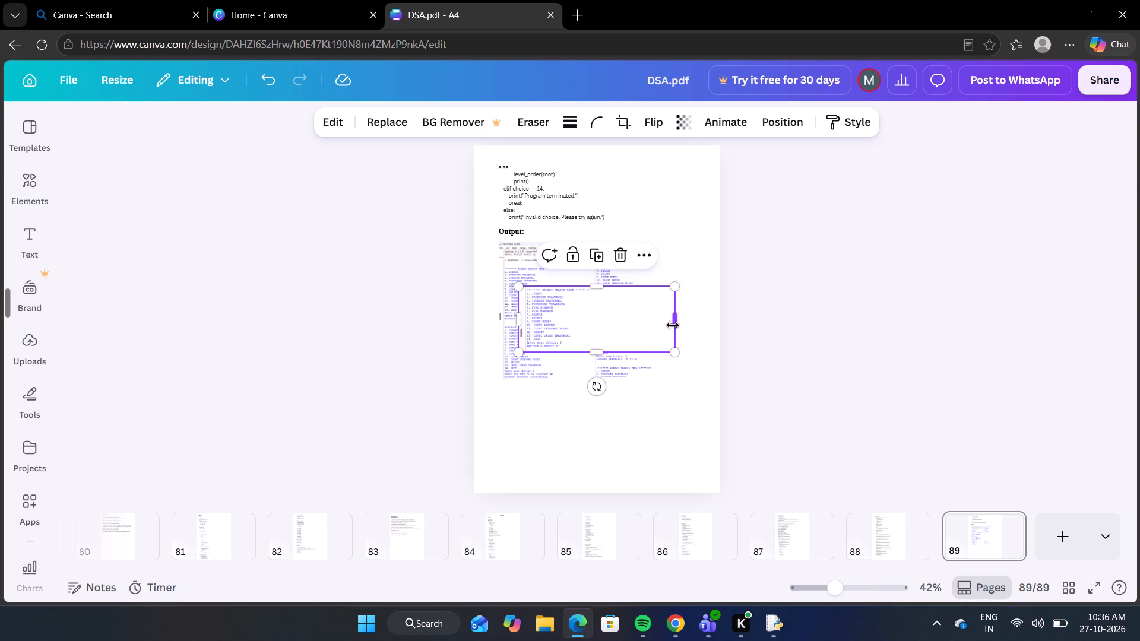
left_click_drag(673, 325, 615, 338)
left_click_drag(613, 350, 628, 350)
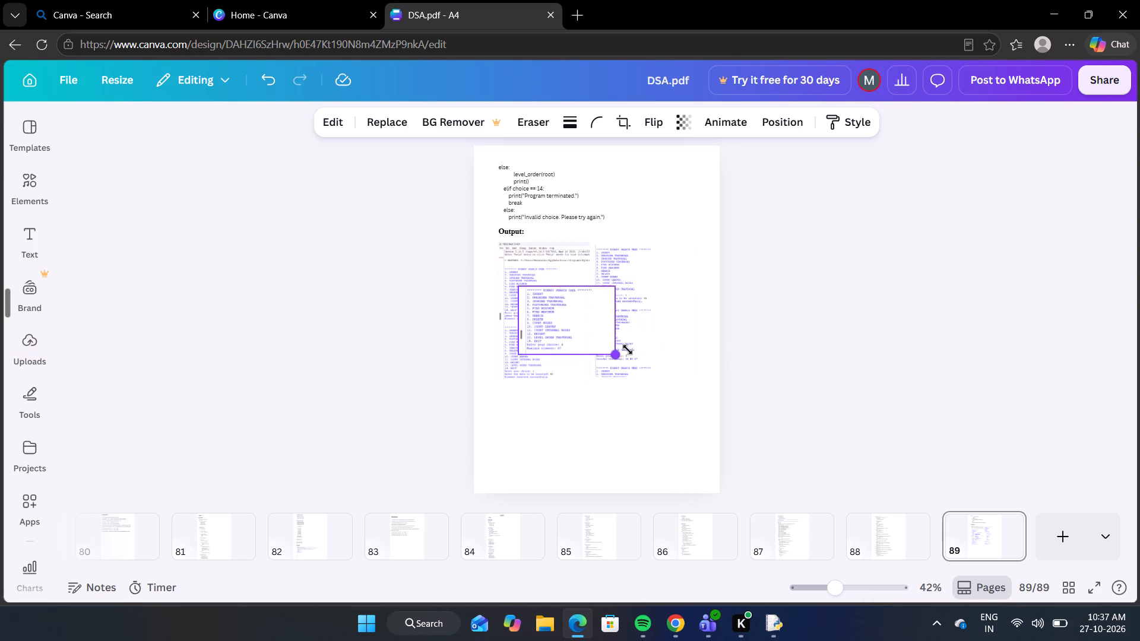
left_click_drag(628, 350, 633, 334)
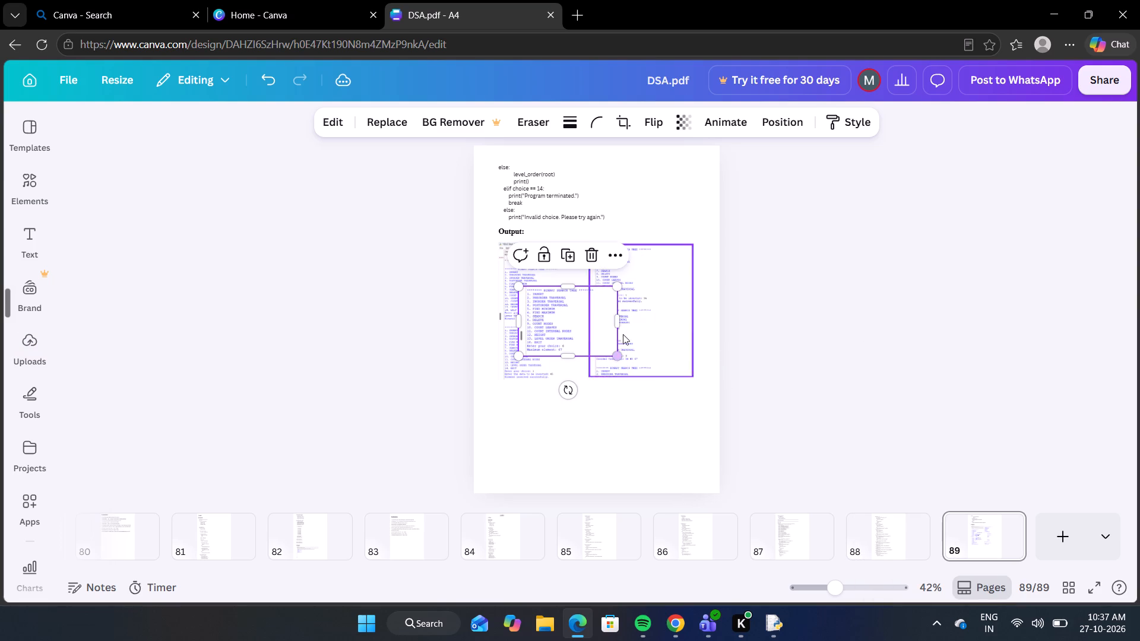
Place the maximum-element screenshot beneath the first shell screenshot, near the page's left margin.
left_click_drag(557, 332, 552, 452)
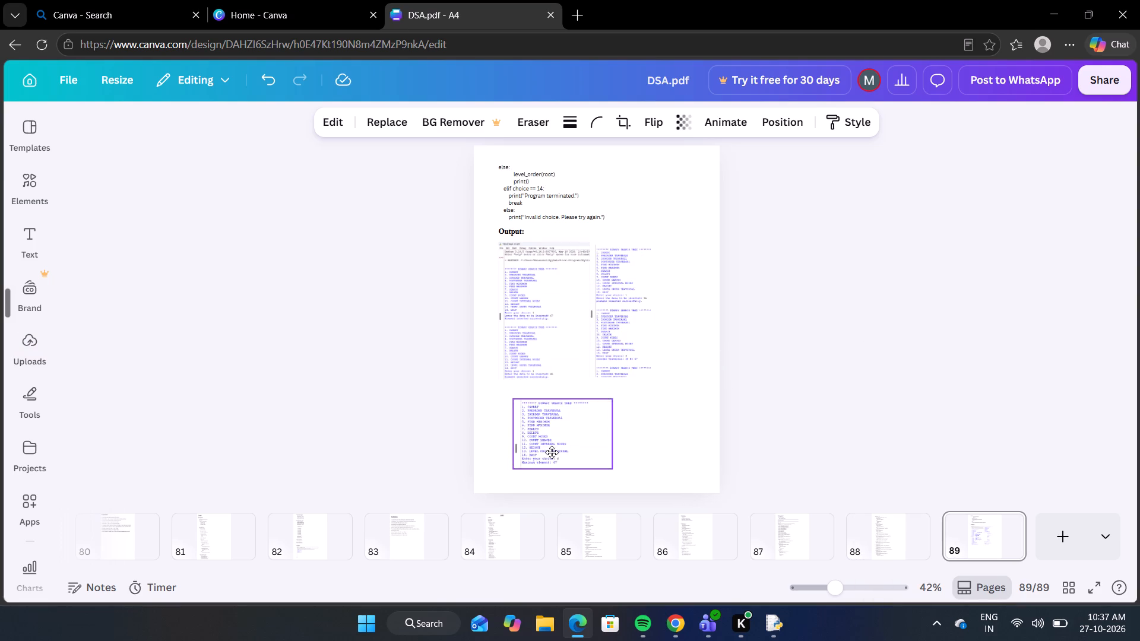
left_click_drag(552, 452, 539, 440)
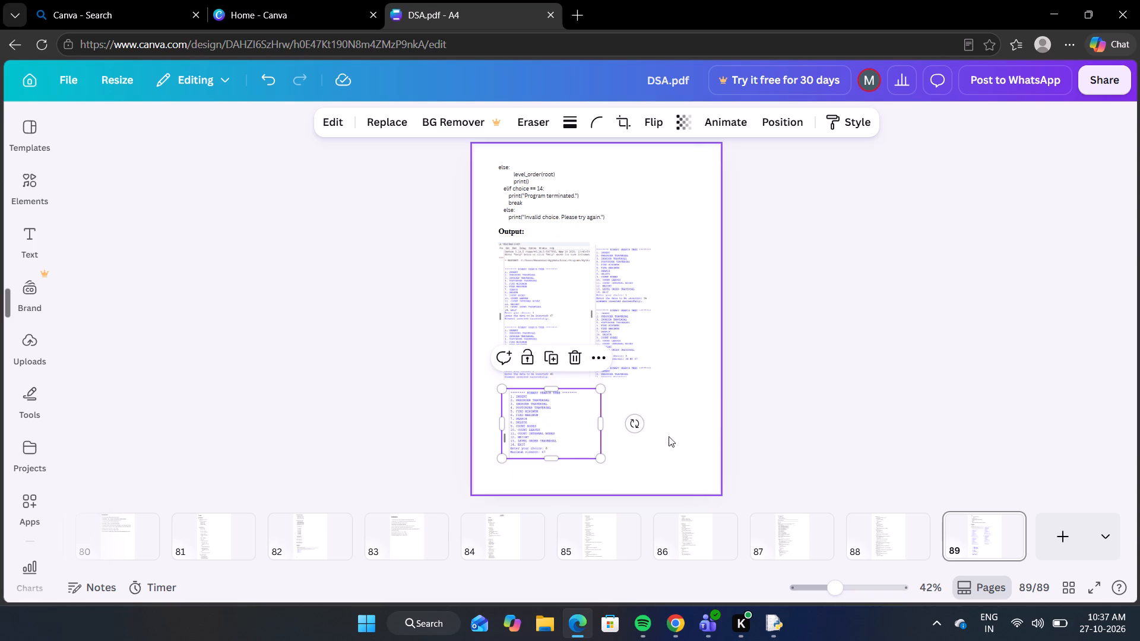
Capture the IDLE shell menu block for choice 8, deleting 67, and paste it onto page 89 in Canva.
left_click(758, 433)
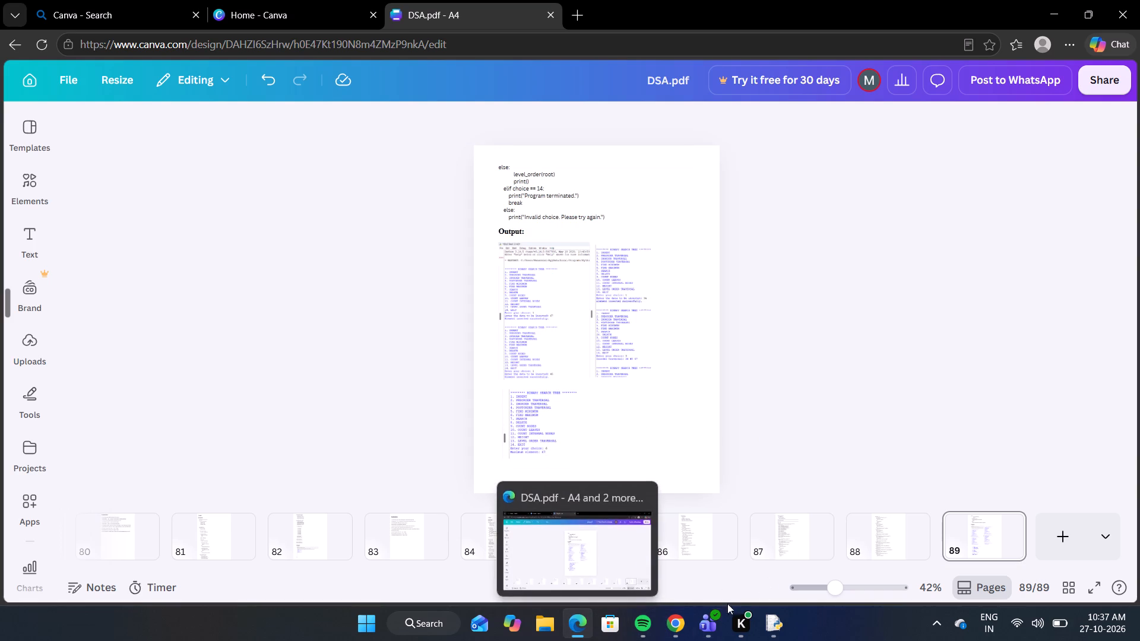
left_click(680, 615)
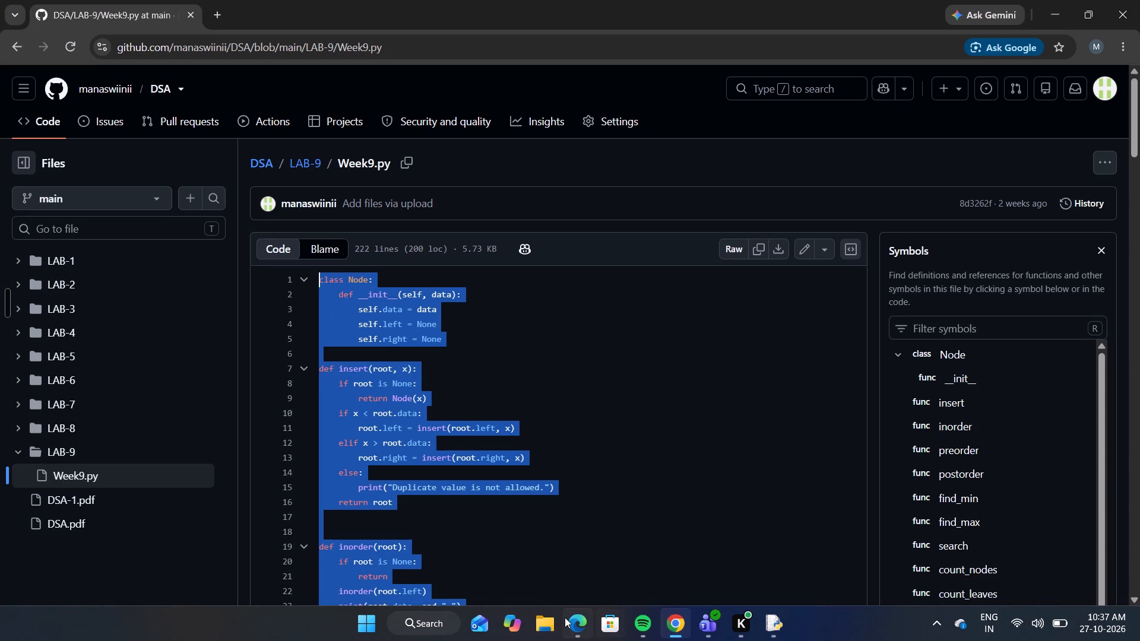
left_click(565, 617)
left_click(775, 621)
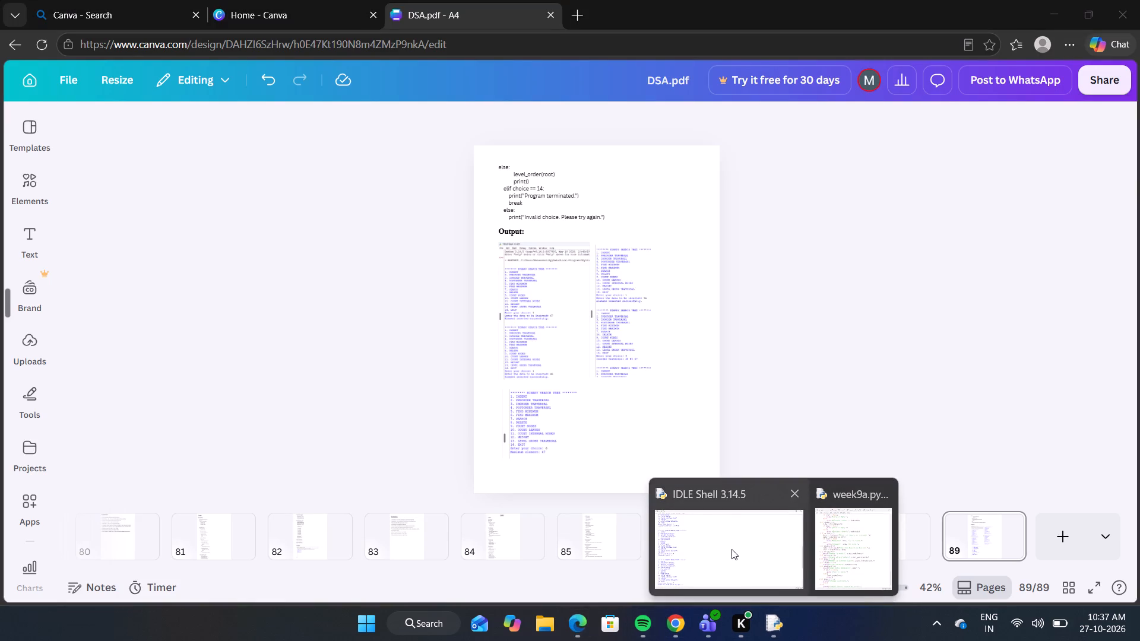
left_click(749, 560)
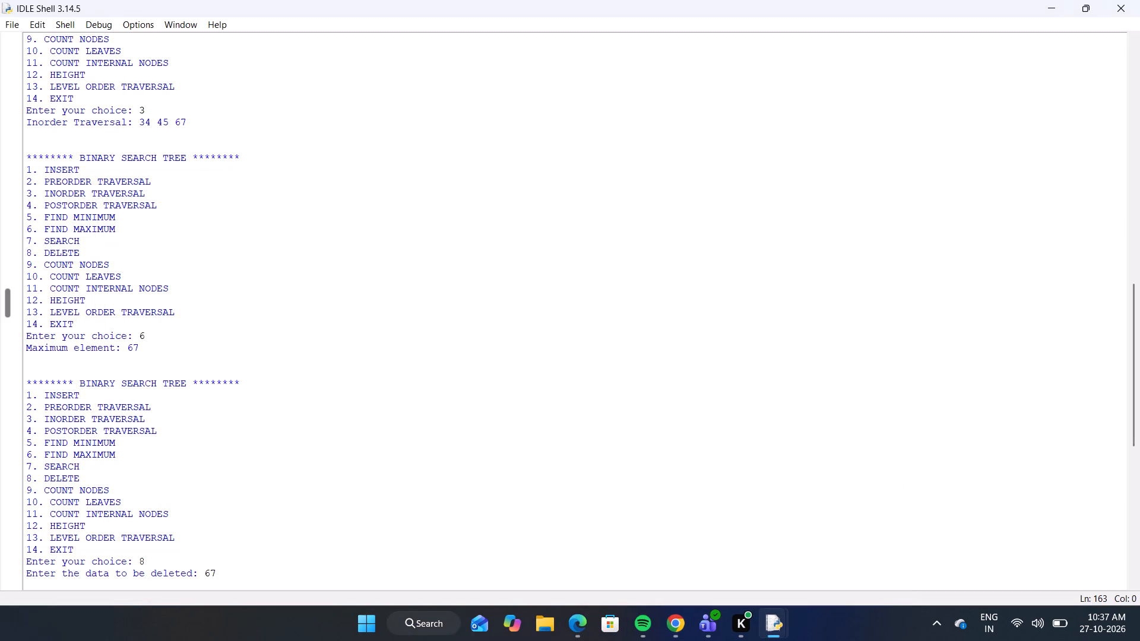
scroll(615, 533, "up", 5)
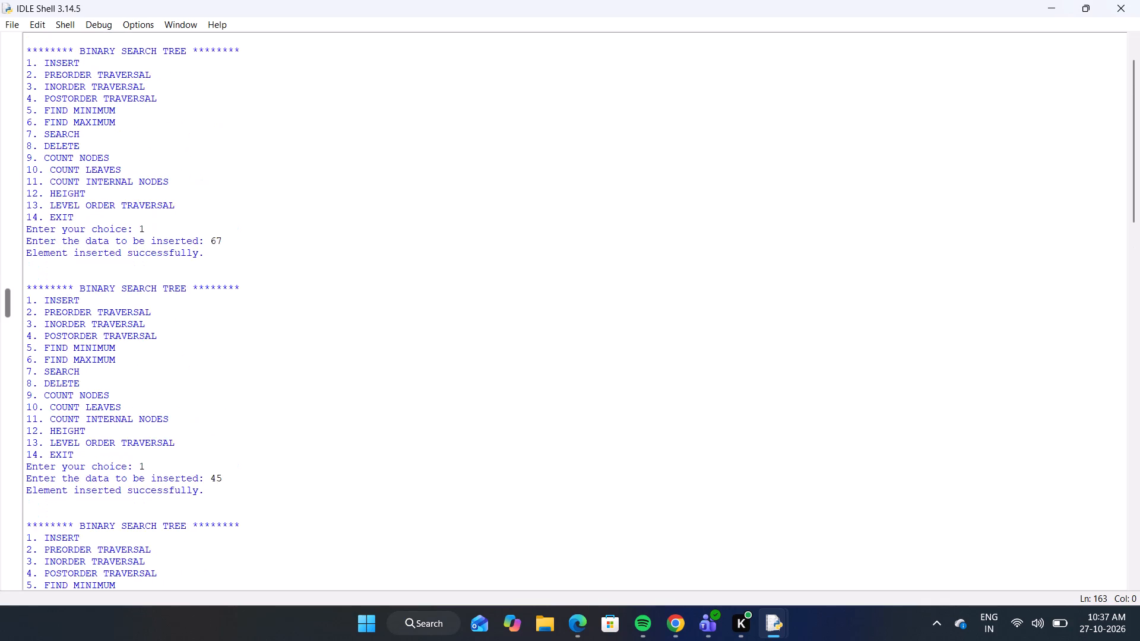
scroll(615, 533, "up", 1)
scroll(615, 533, "down", 5)
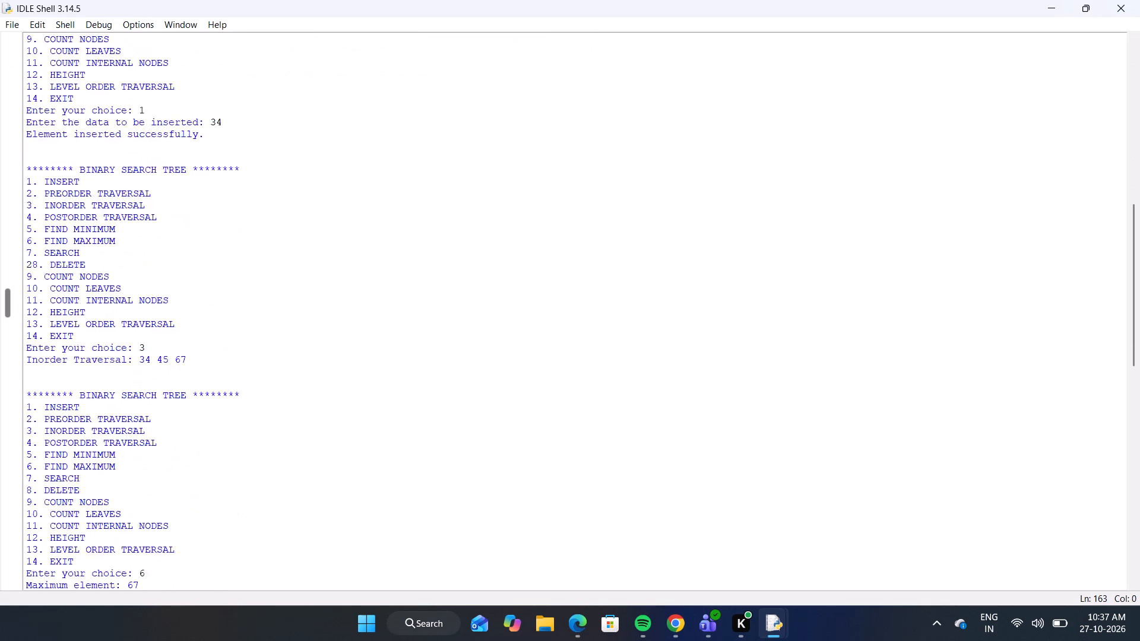
scroll(615, 533, "down", 2)
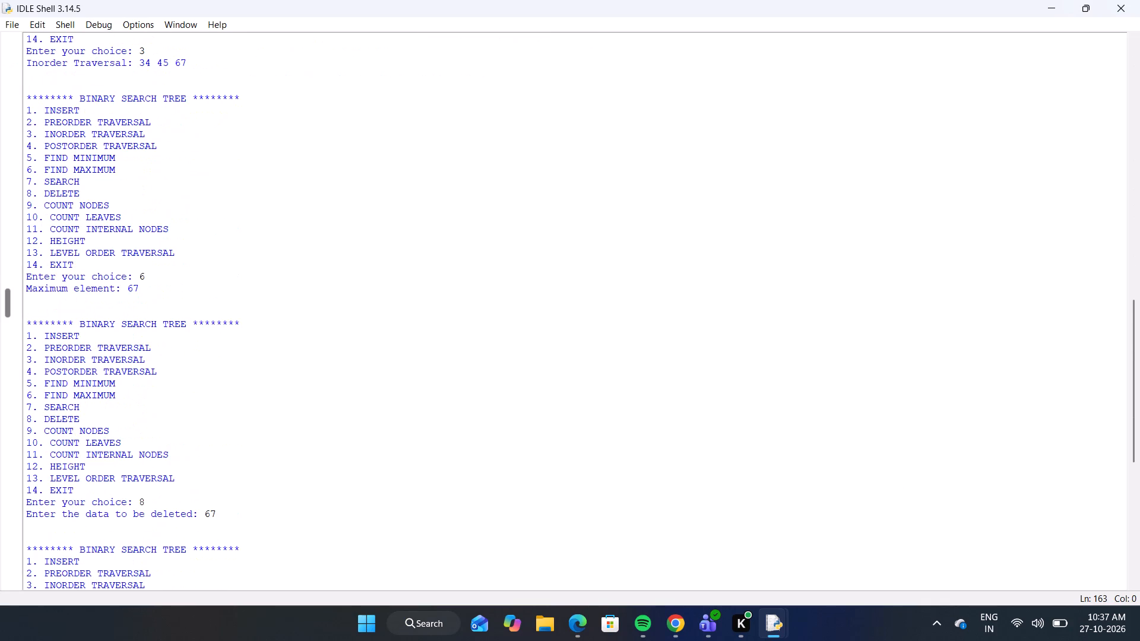
scroll(615, 533, "down", 2)
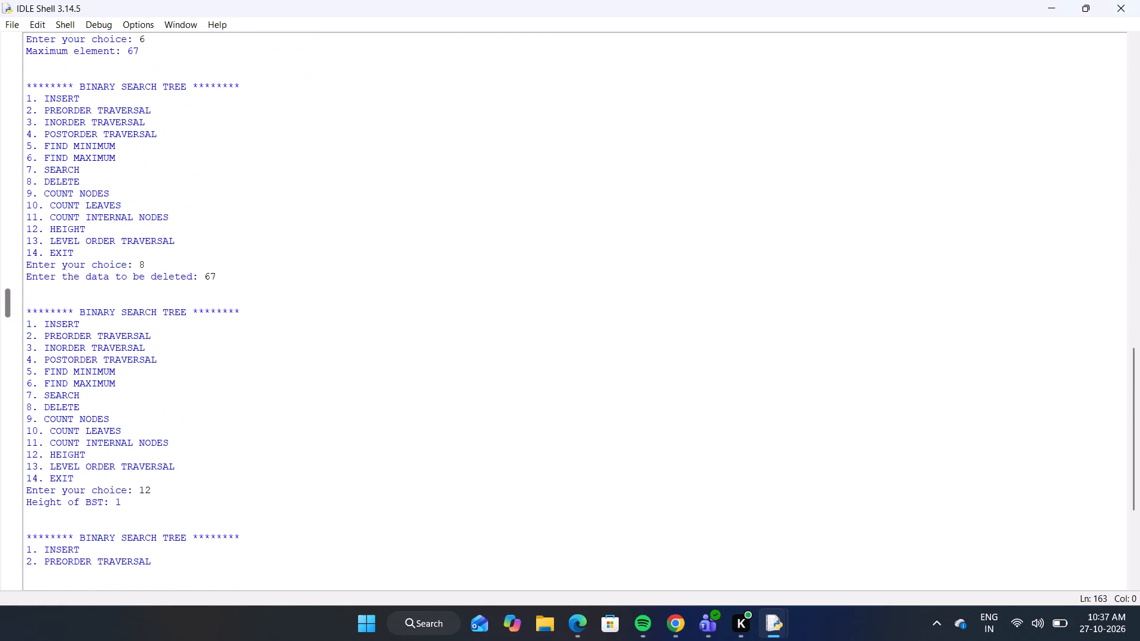
key("shift+super+s")
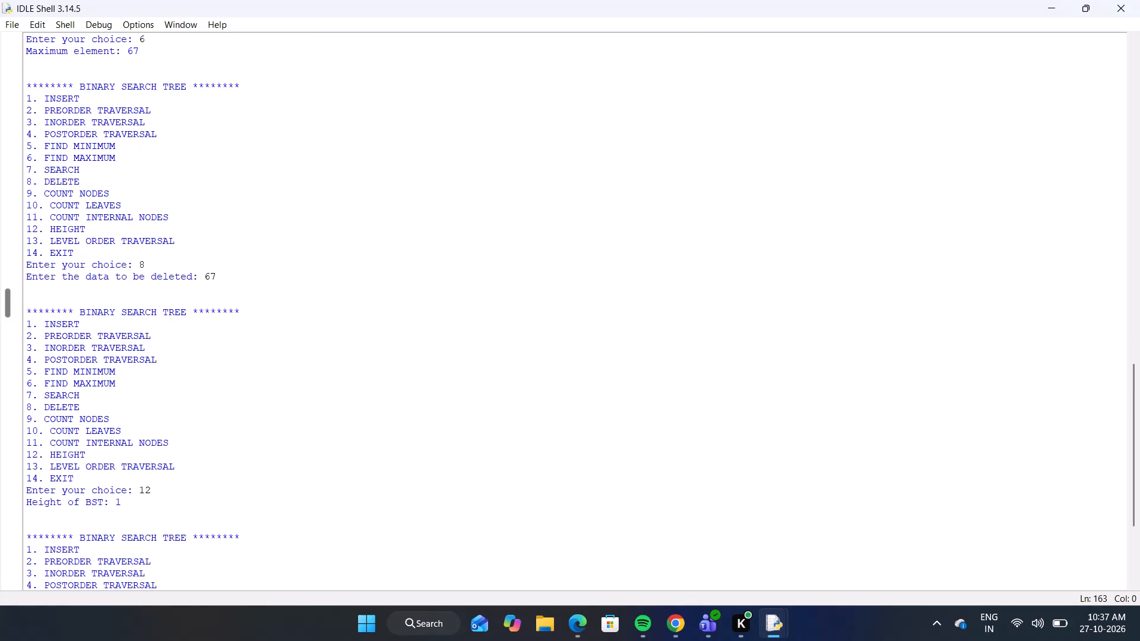
left_click_drag(0, 75, 246, 229)
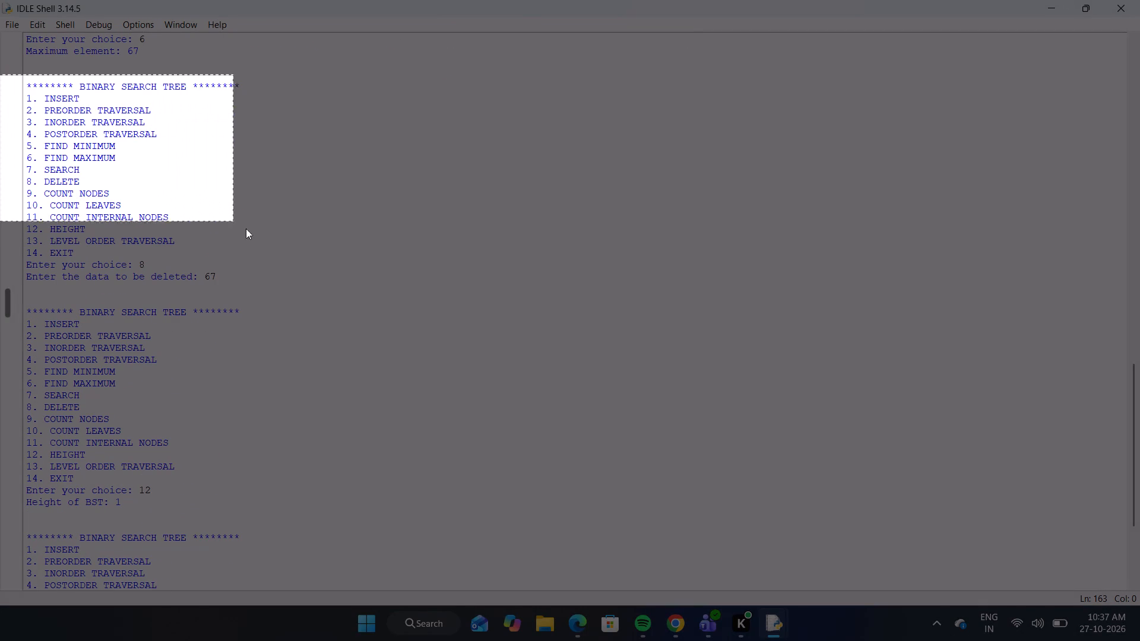
left_click_drag(246, 229, 349, 289)
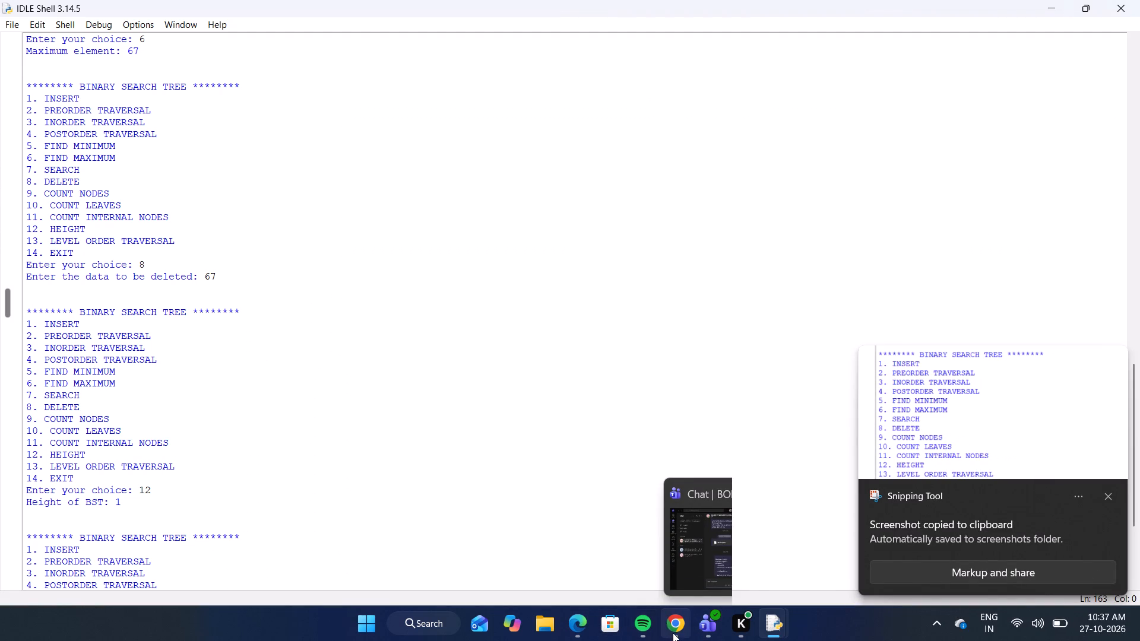
left_click(580, 623)
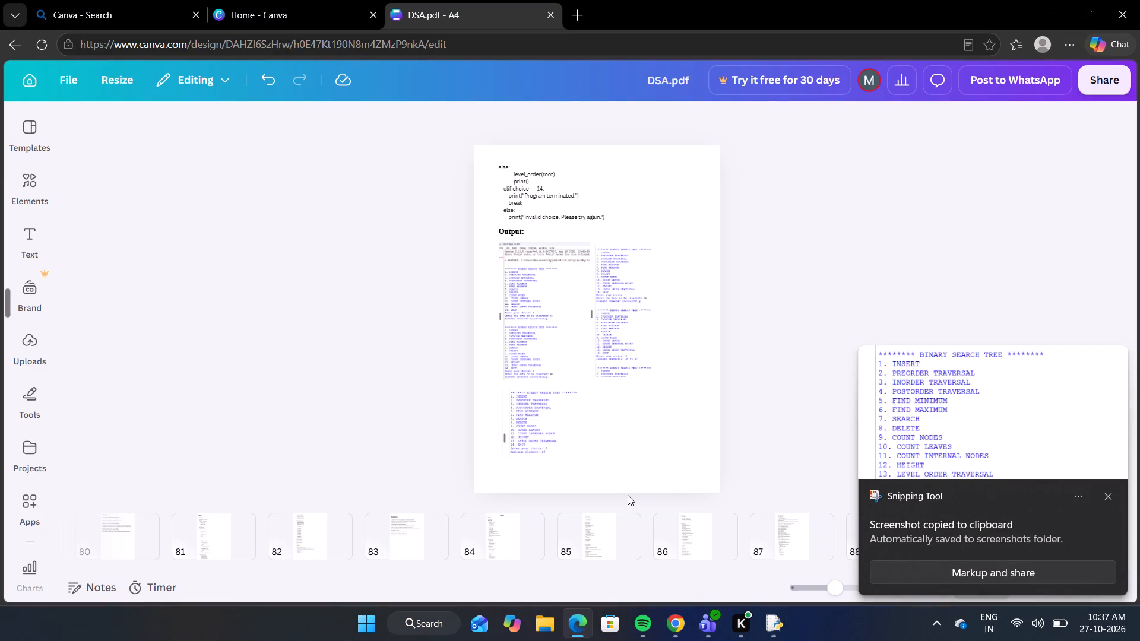
key("ctrl+v")
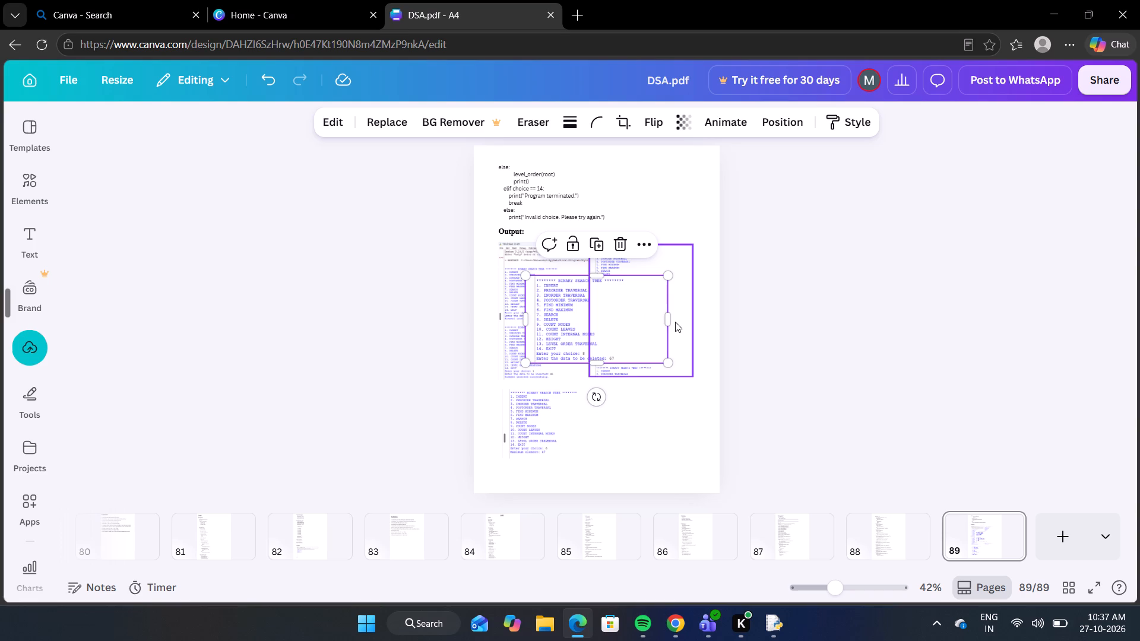
Crop the empty right part of the deletion screenshot and place it beside the maximum-element screenshot, beneath the traversal screenshot.
left_click_drag(670, 319, 663, 320)
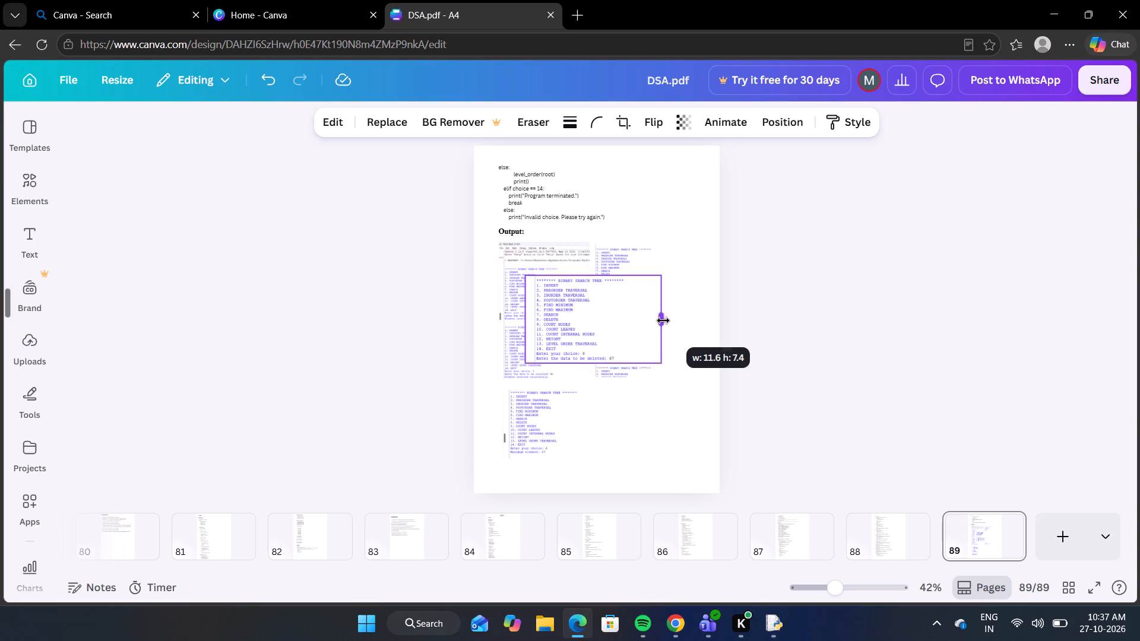
left_click_drag(663, 320, 645, 323)
left_click_drag(588, 328, 636, 408)
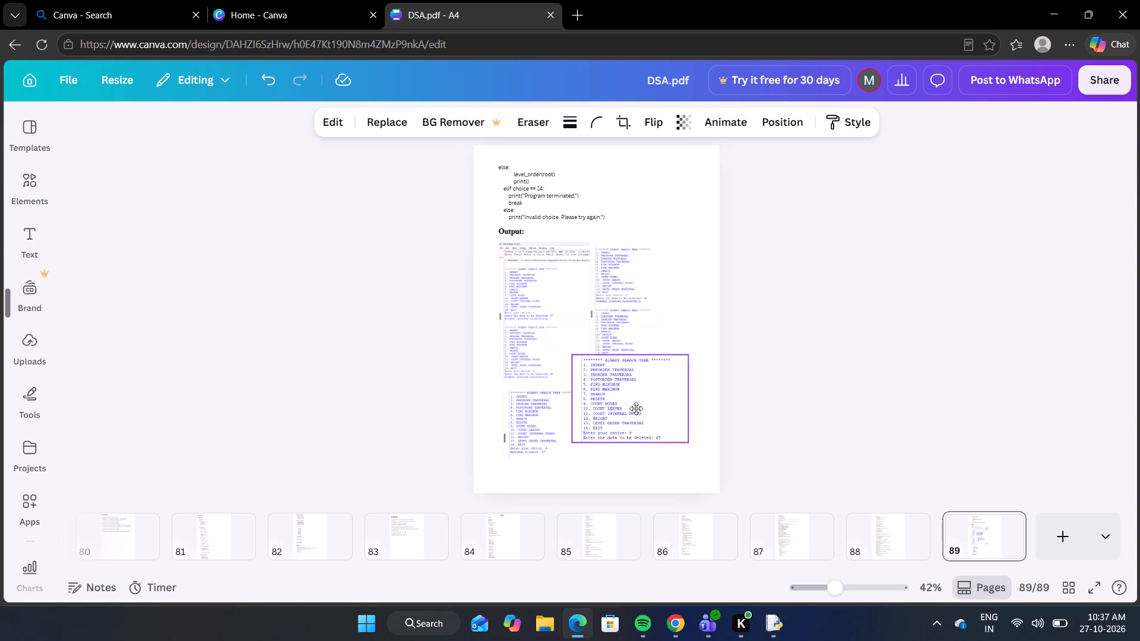
left_click_drag(636, 408, 647, 441)
left_click(771, 408)
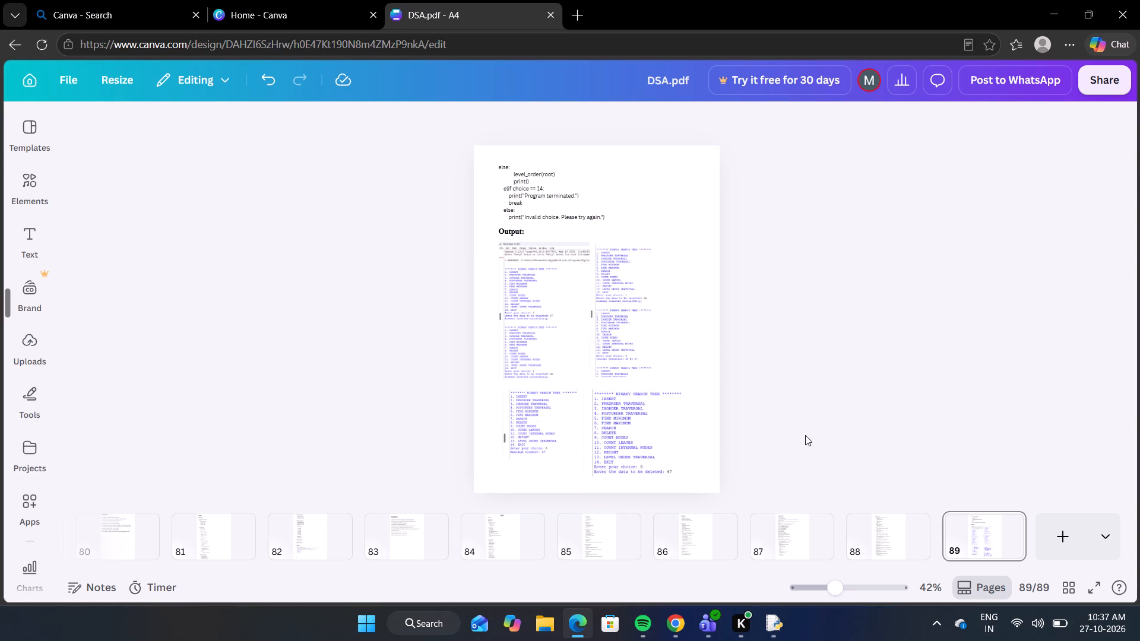
Add a blank page 90 after page 89.
left_click(1072, 543)
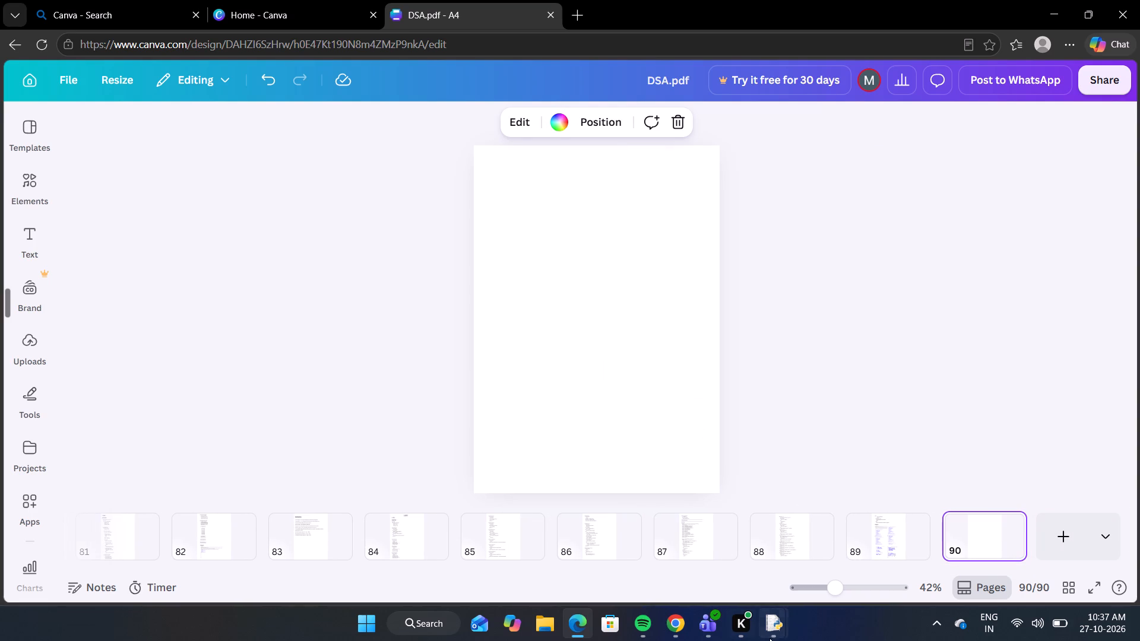
Capture the IDLE shell menu block for choice 12, the BST height, and paste it onto page 90 in Canva.
left_click(742, 521)
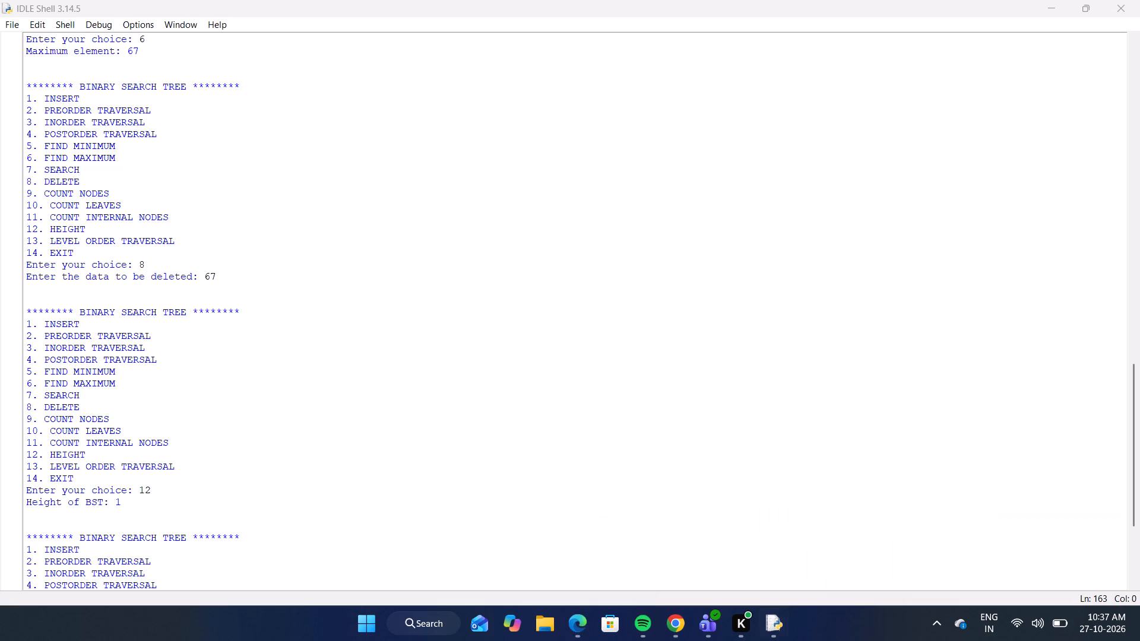
scroll(463, 436, "down", 1)
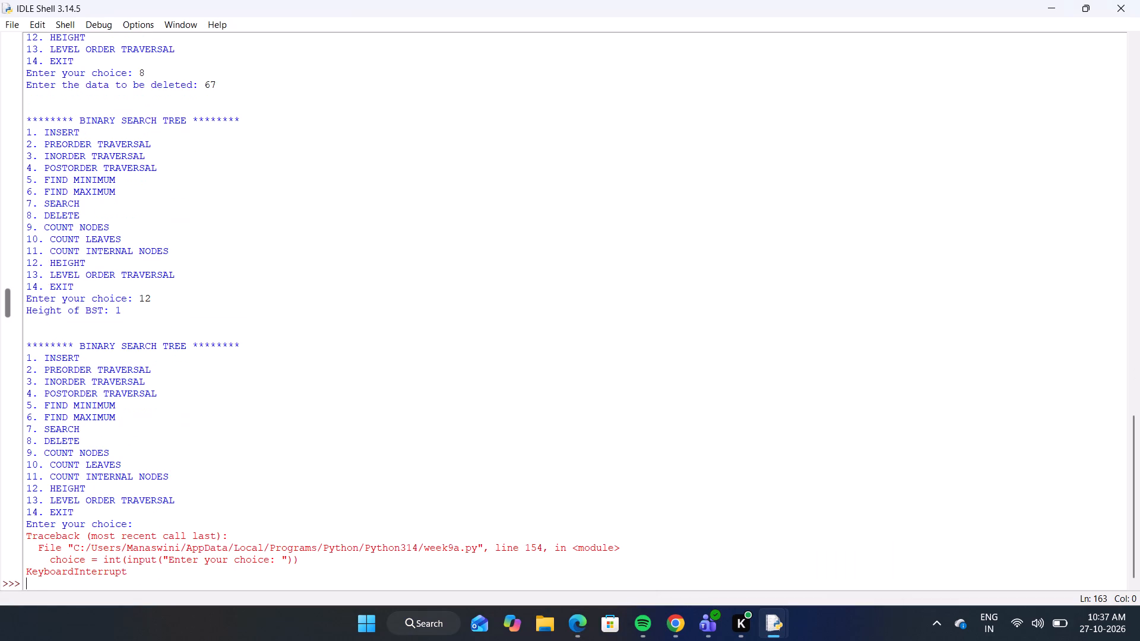
key("shift+super+s")
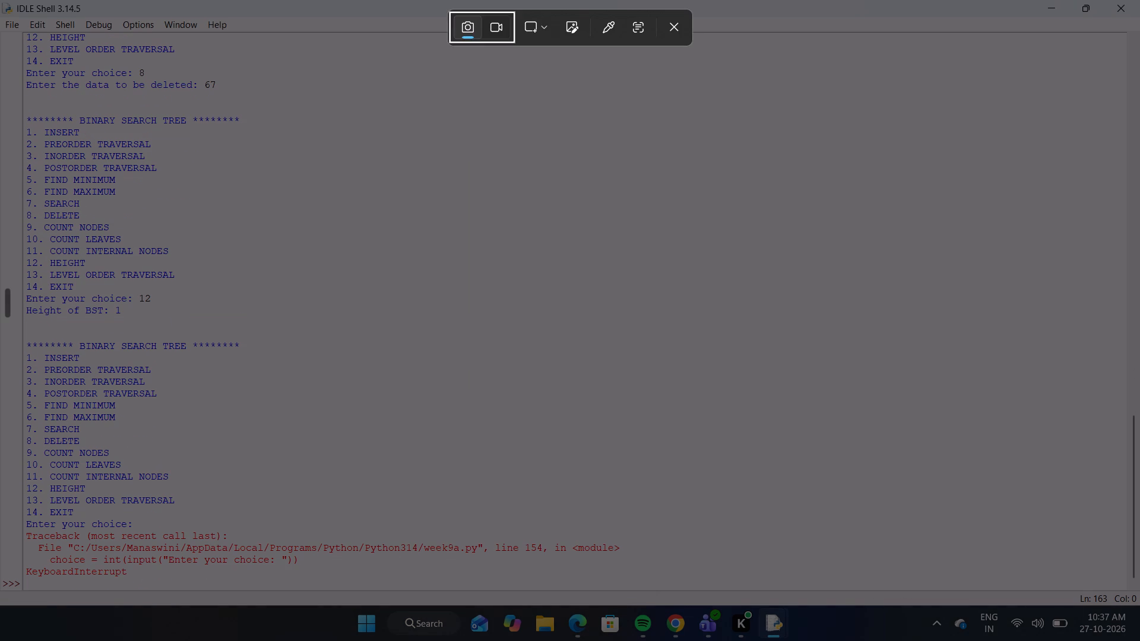
left_click_drag(0, 99, 394, 467)
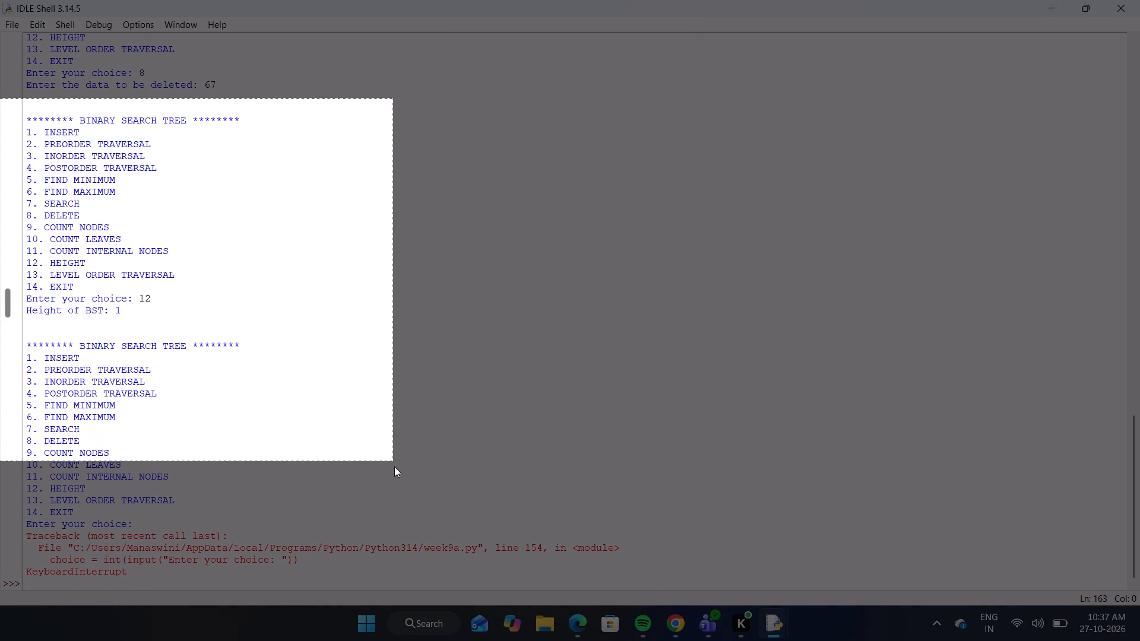
left_click_drag(394, 467, 514, 406)
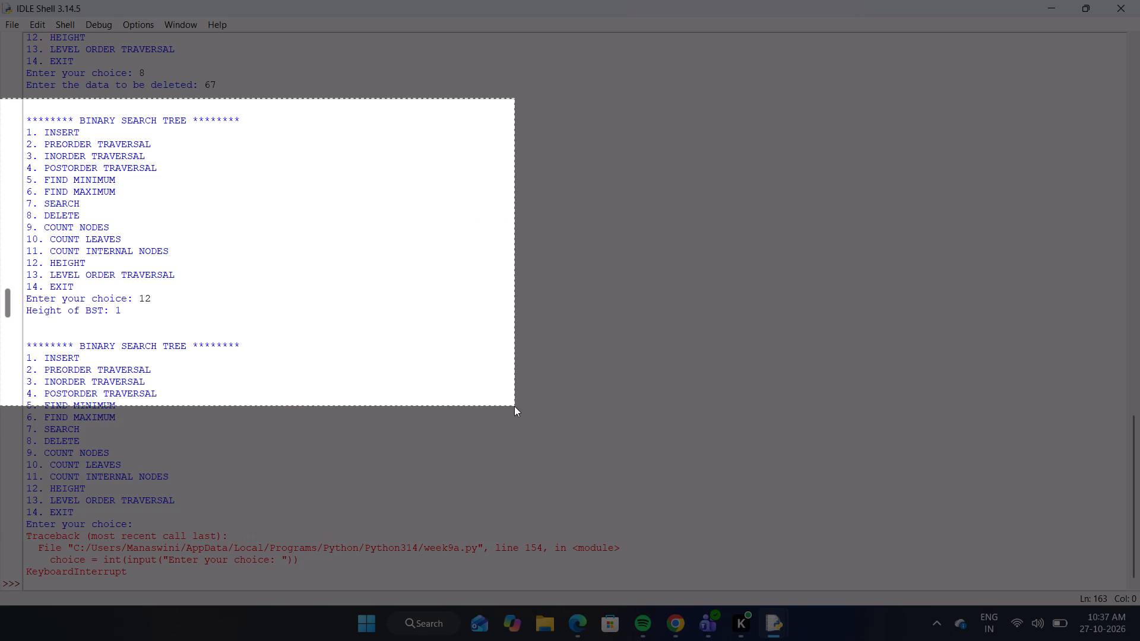
left_click_drag(514, 406, 471, 323)
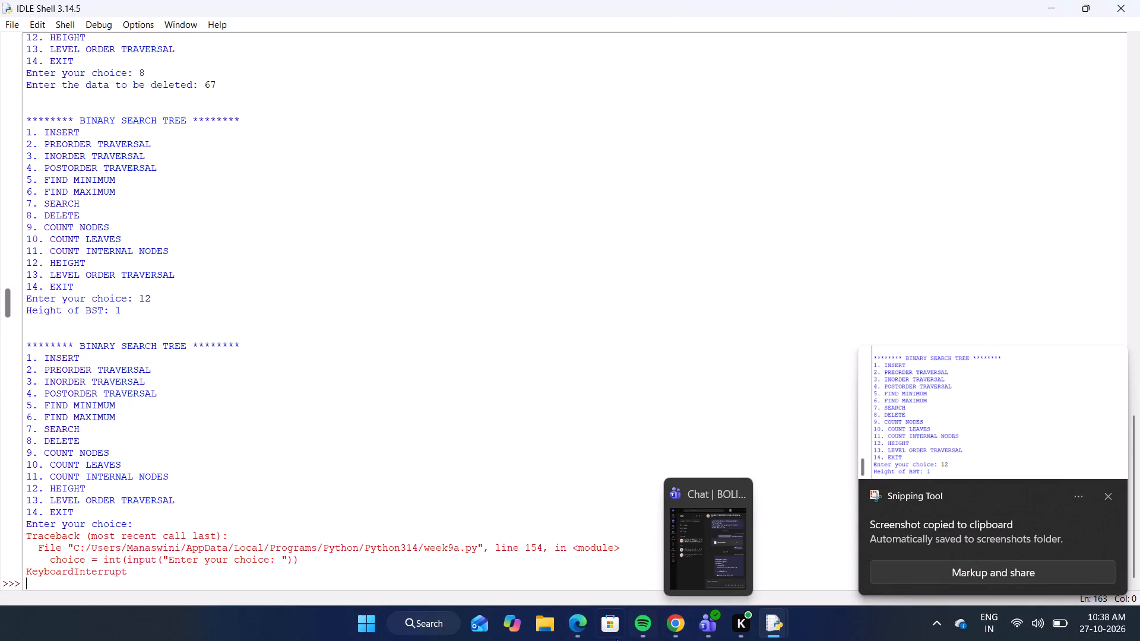
left_click(572, 633)
key("ctrl+v")
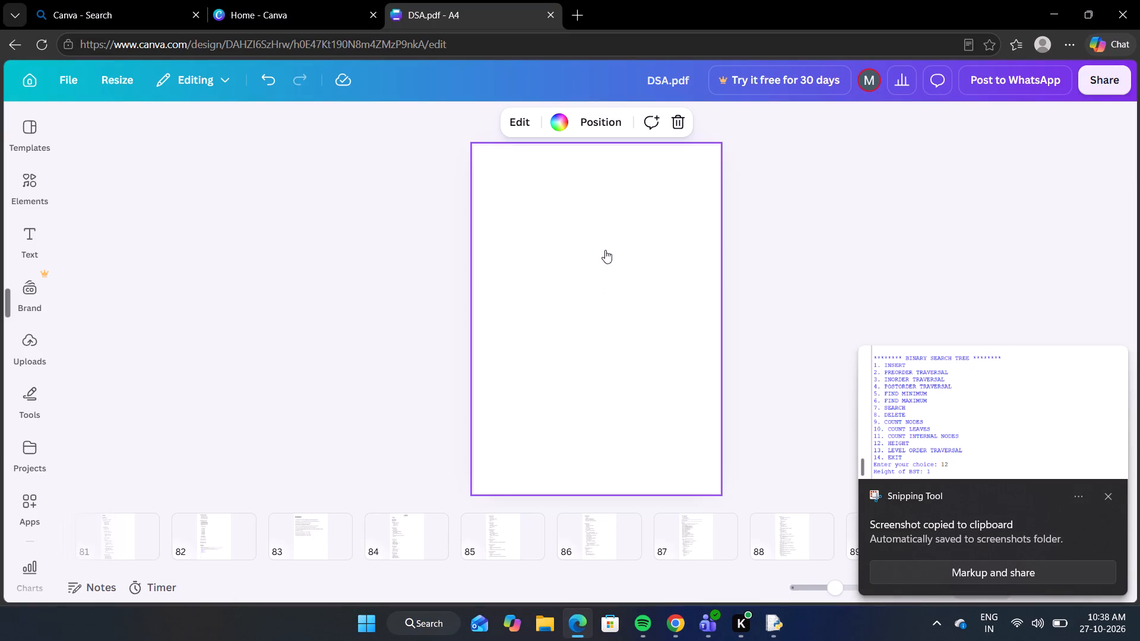
Place the BST height screenshot at the top of page 90, near the page's left margin.
left_click_drag(569, 314, 543, 203)
left_click(750, 360)
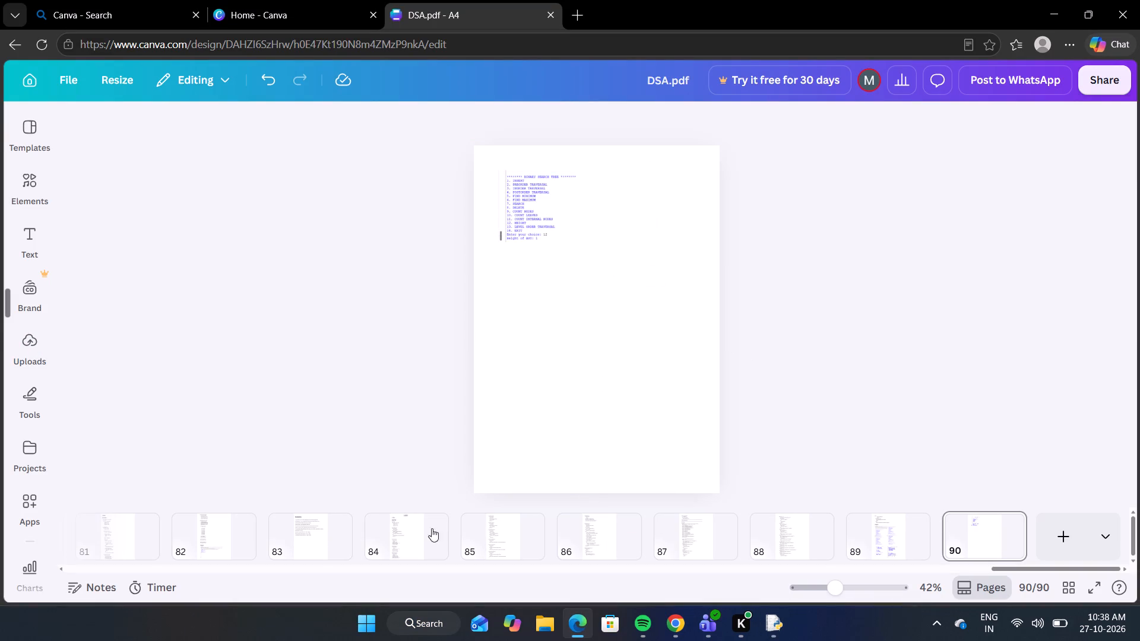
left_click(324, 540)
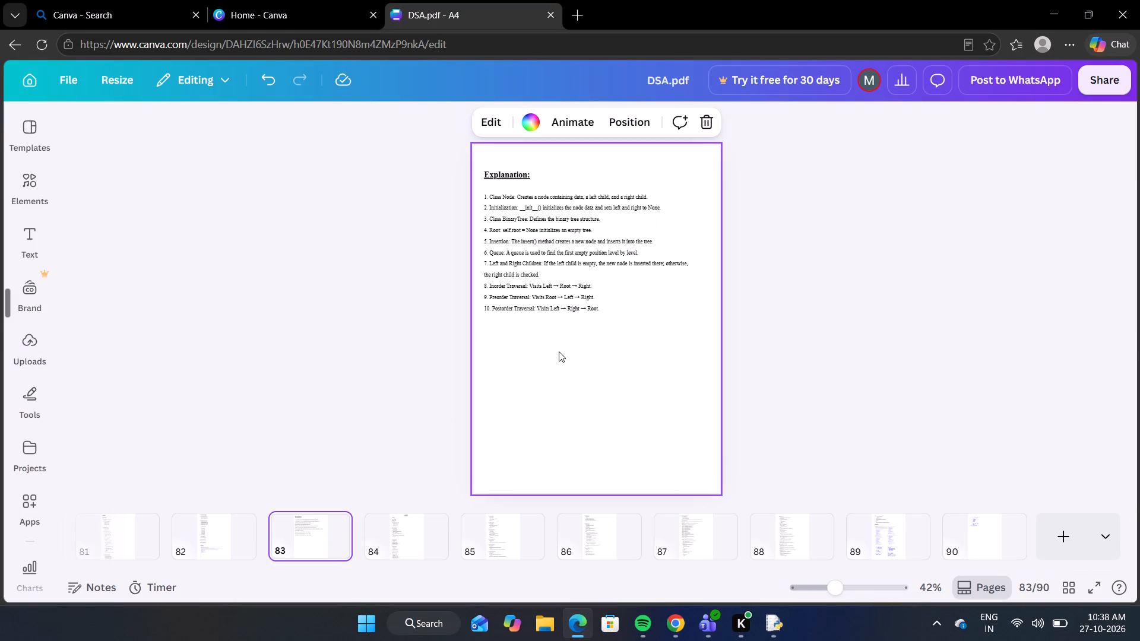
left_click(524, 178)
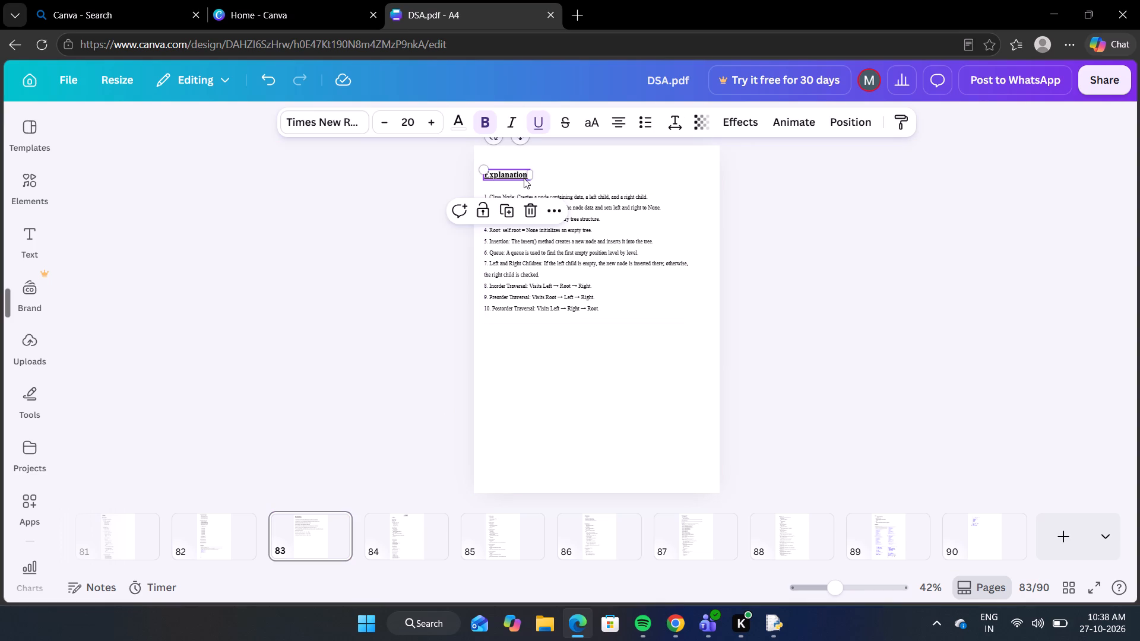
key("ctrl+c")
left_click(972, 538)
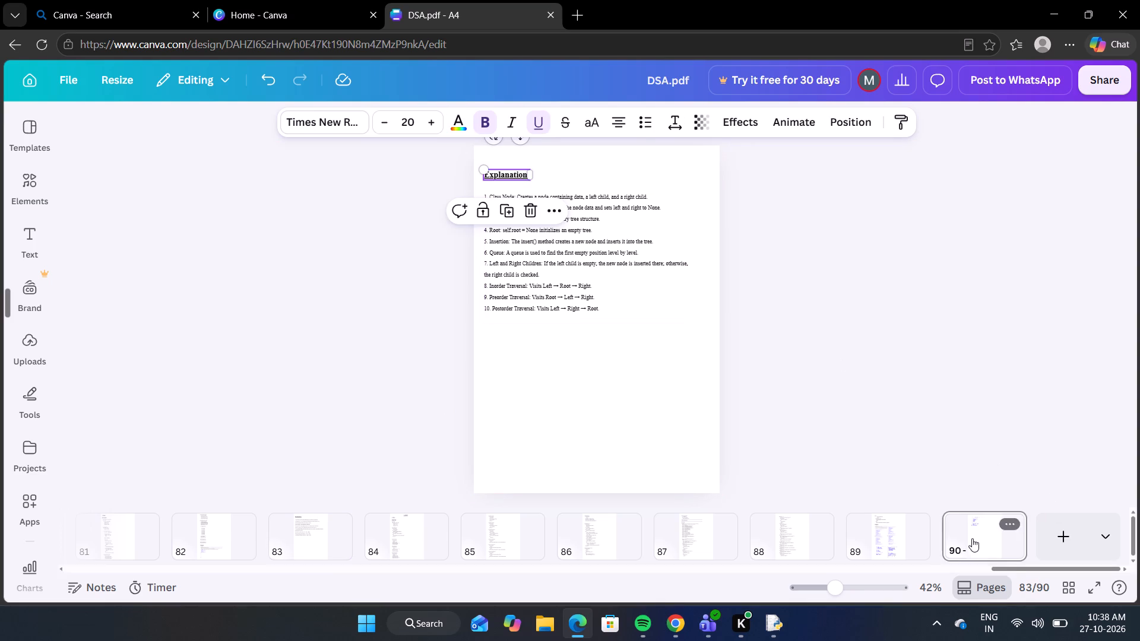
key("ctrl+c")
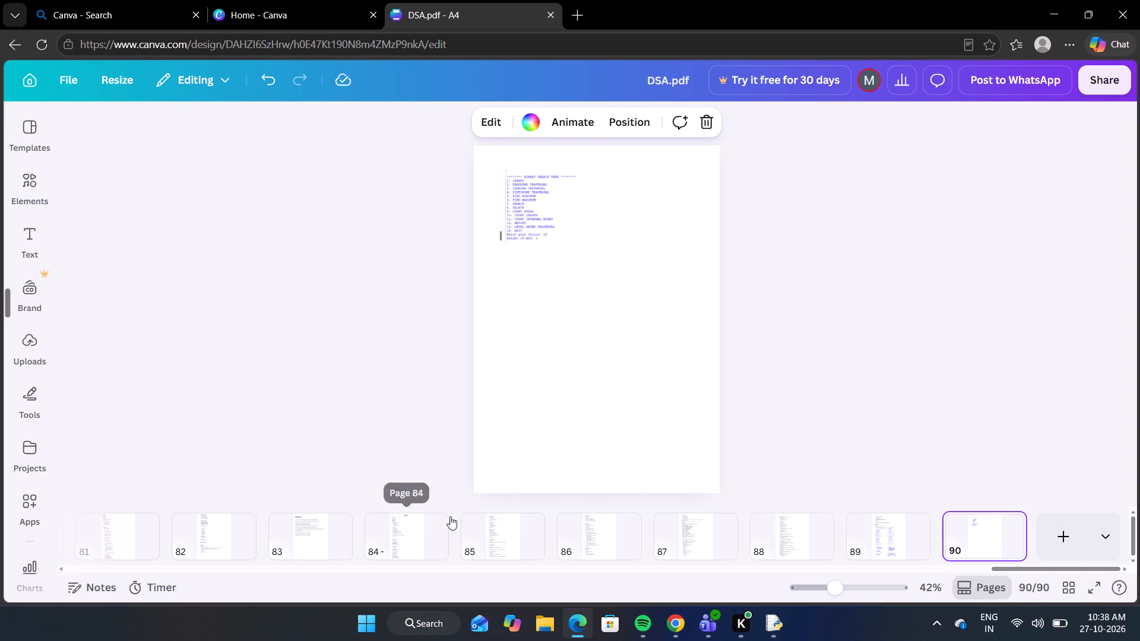
Copy the "Explanation:" heading from page 83 and paste it onto page 90.
left_click(305, 538)
left_click(528, 176)
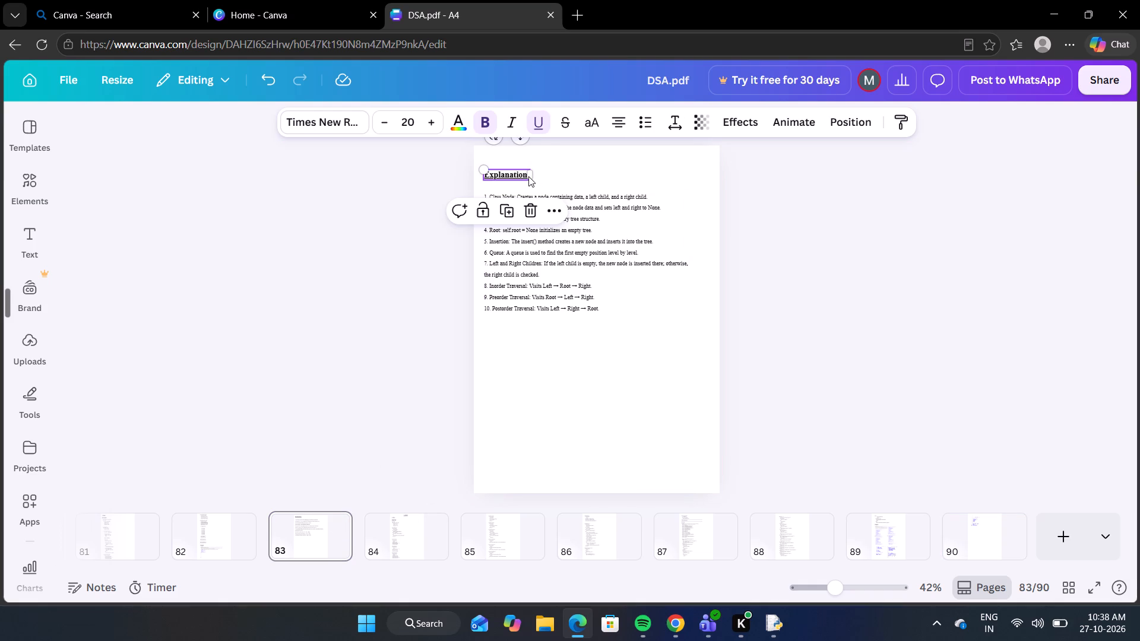
key("ctrl+c")
left_click(965, 539)
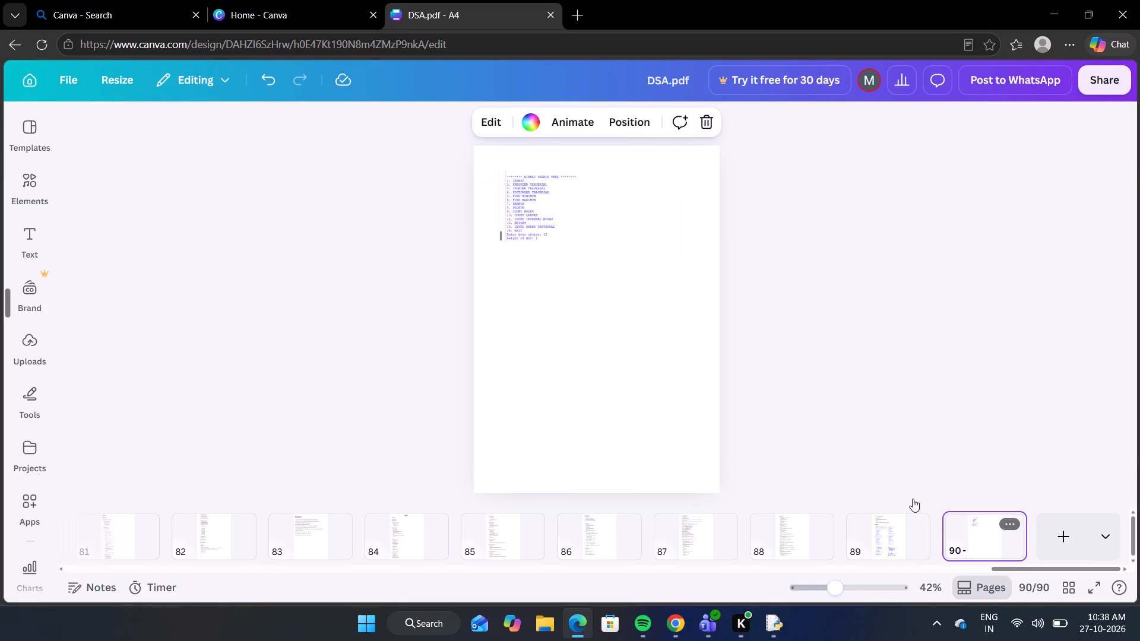
left_click(556, 276)
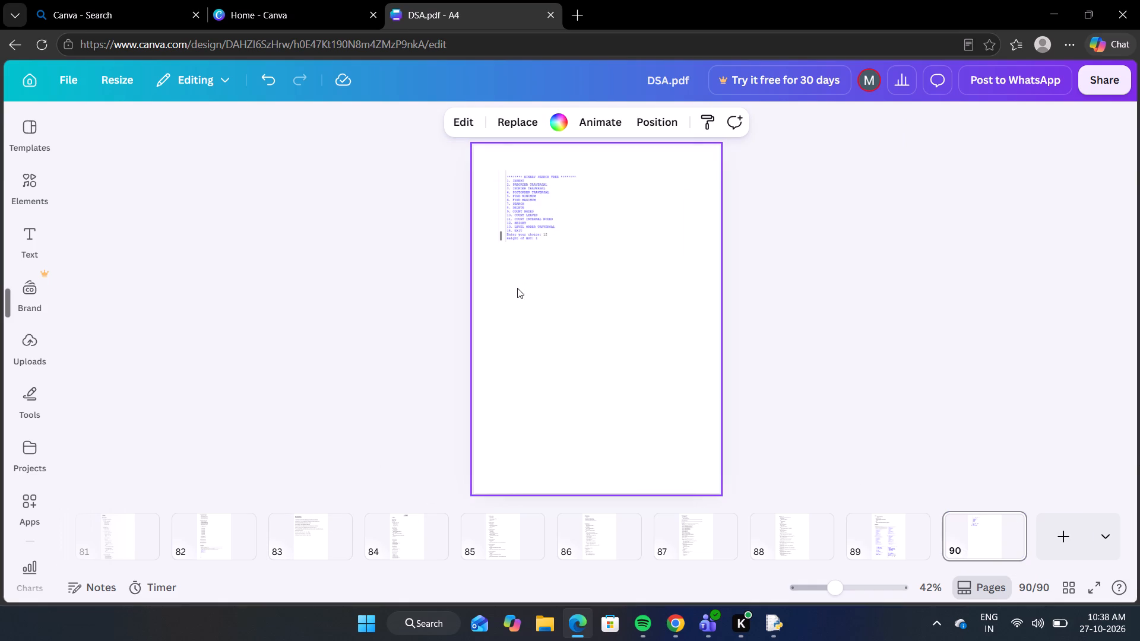
left_click(517, 288)
key("ctrl+v")
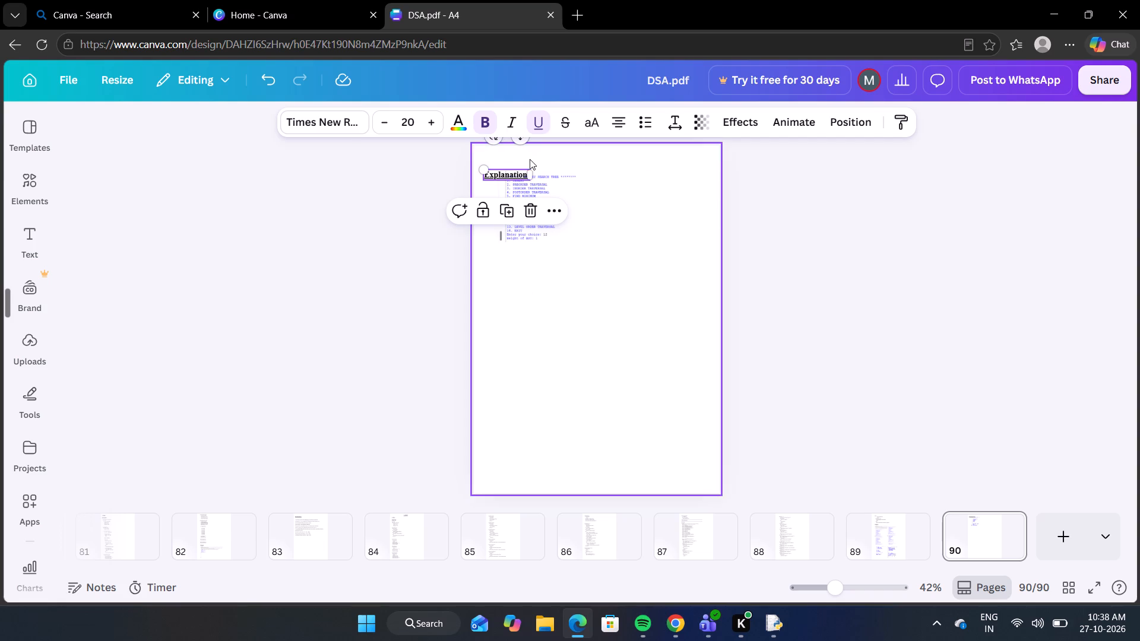
Move the "Explanation:" heading on page 90 to just below the BST height screenshot, near the page's left margin.
left_click(588, 208)
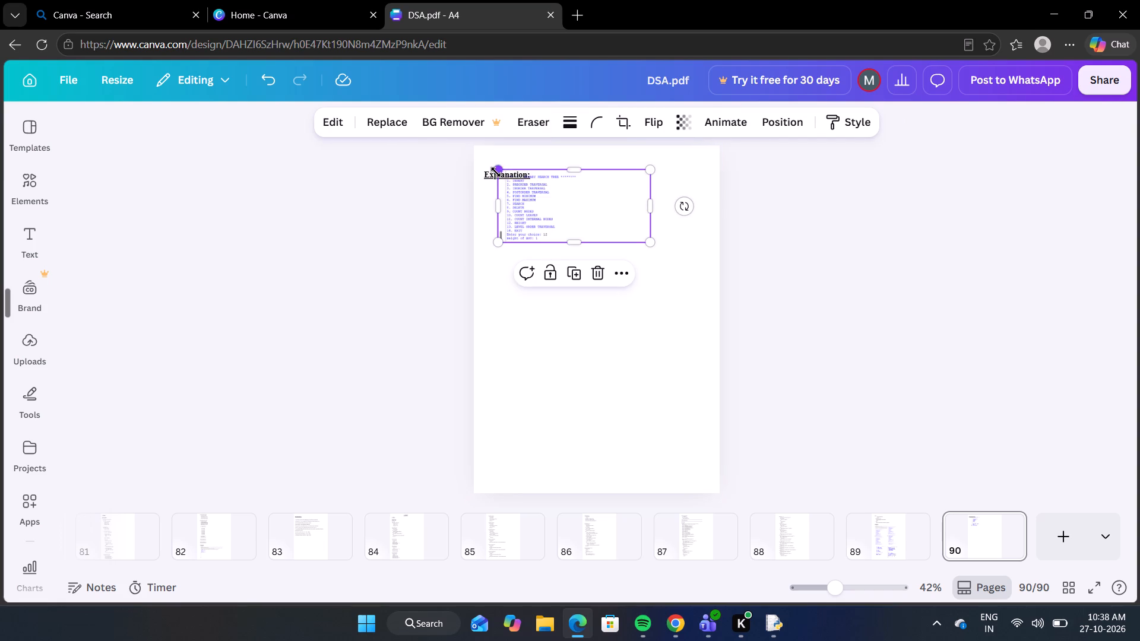
left_click(491, 179)
left_click_drag(496, 172, 495, 210)
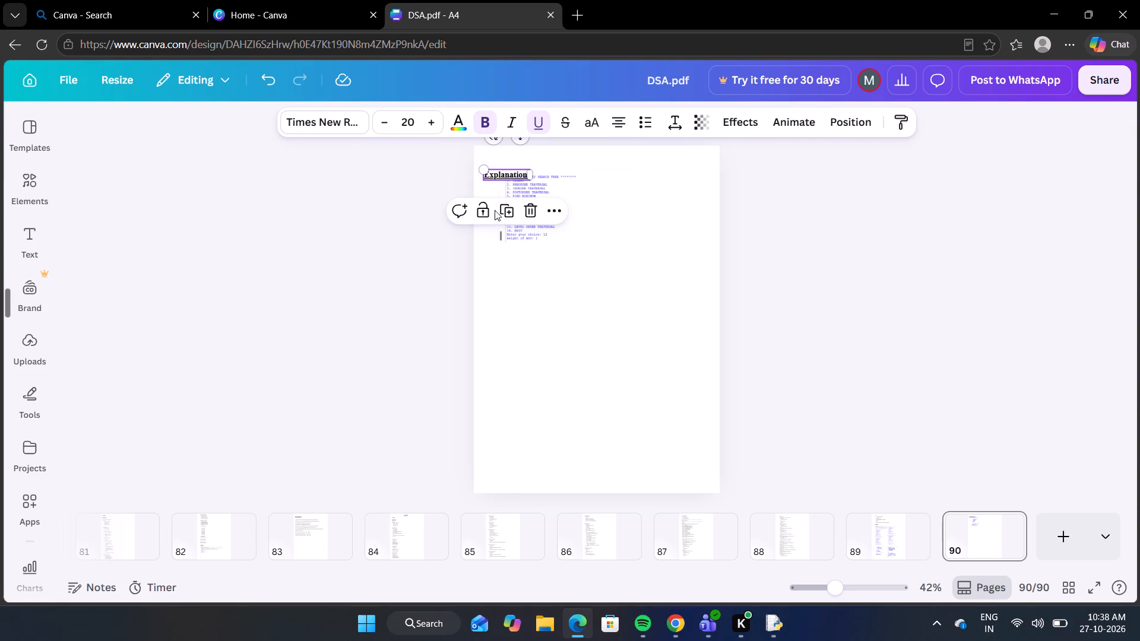
left_click_drag(495, 210, 504, 257)
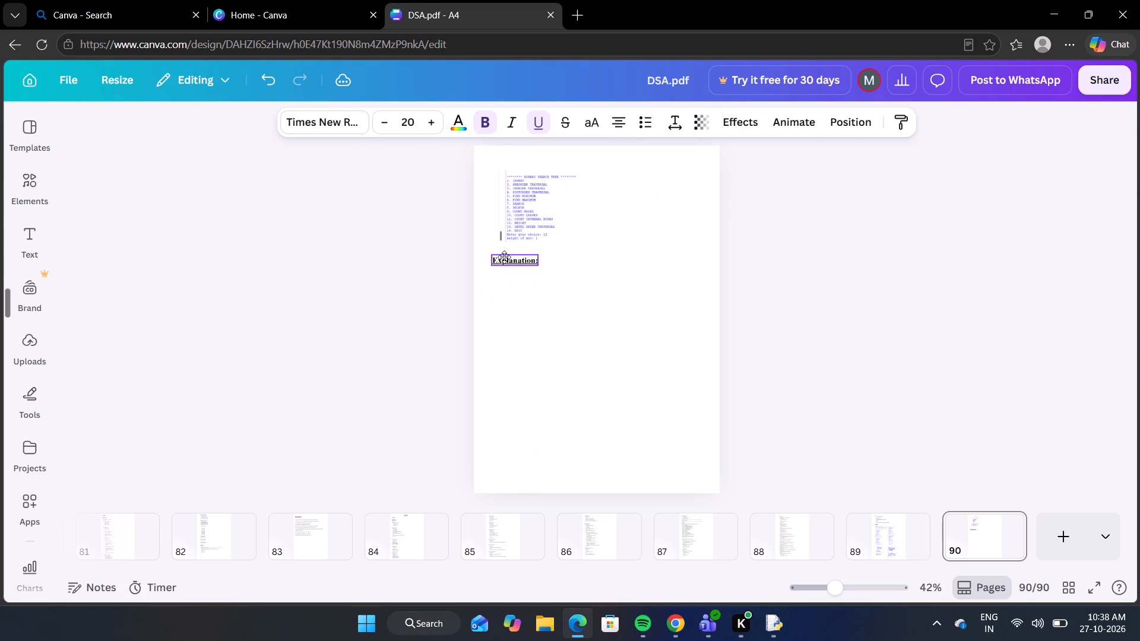
left_click_drag(504, 257, 504, 256)
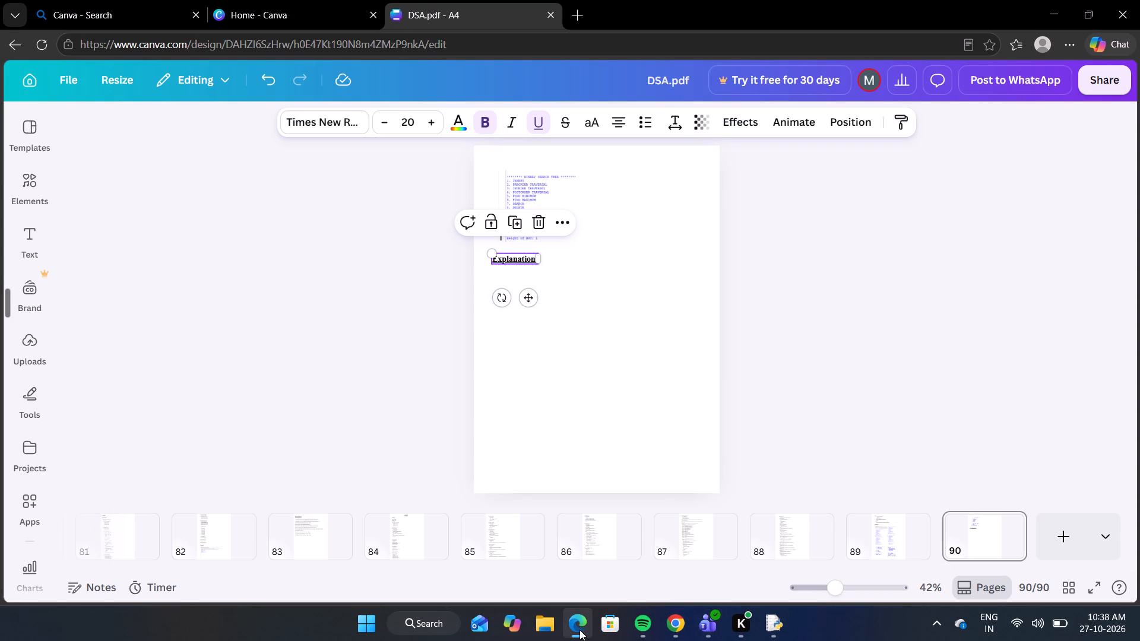
left_click(663, 631)
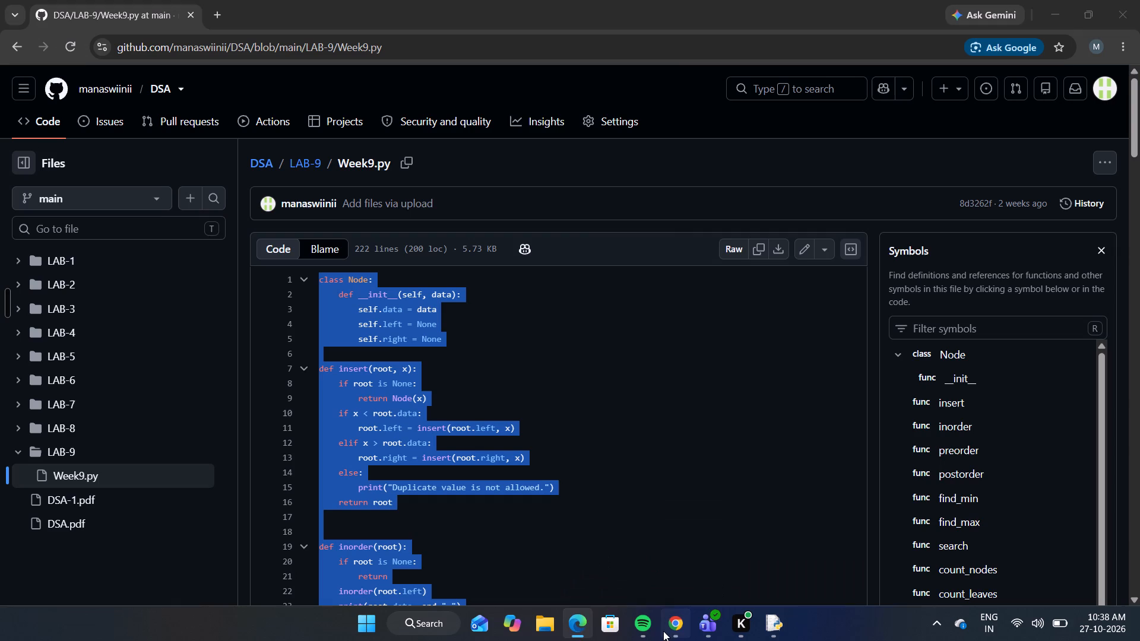
key("ctrl+c")
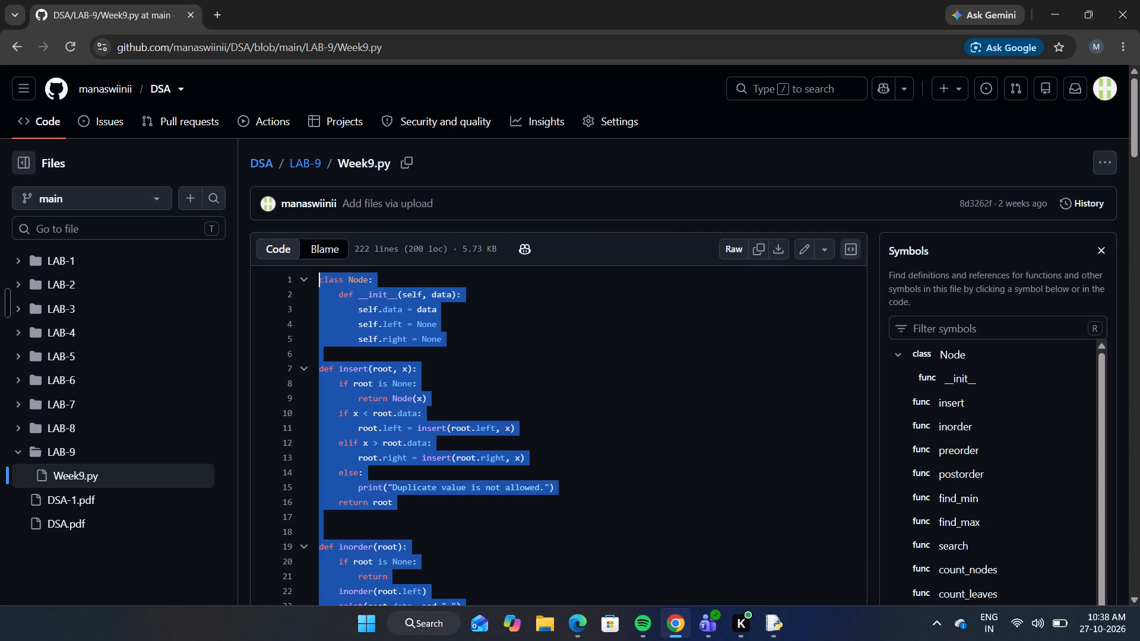
left_click(582, 625)
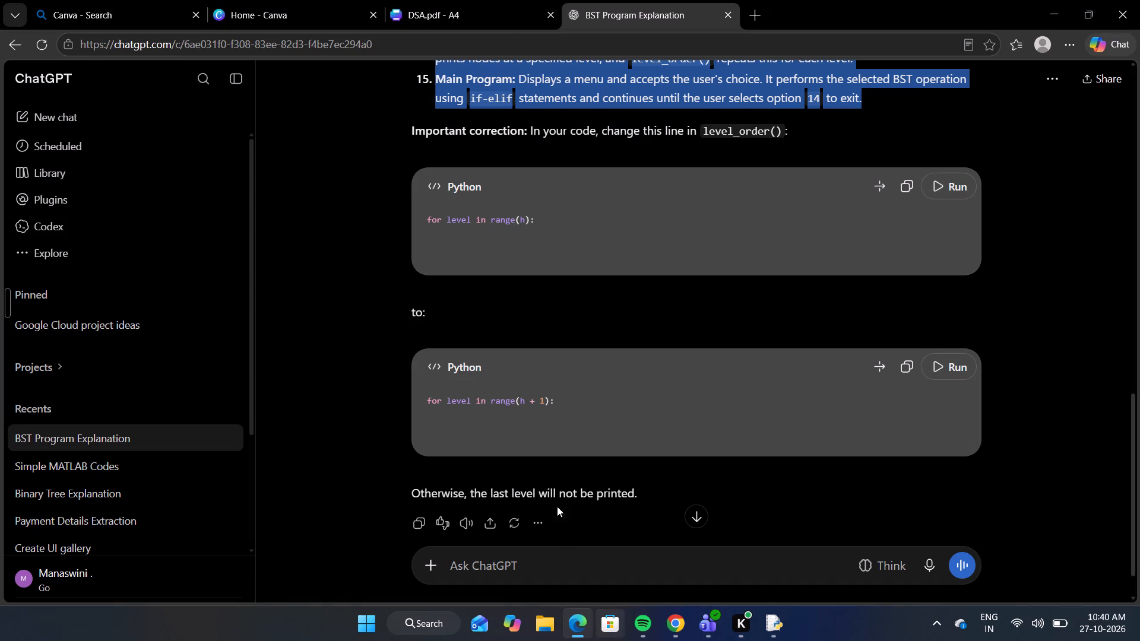
left_click(341, 12)
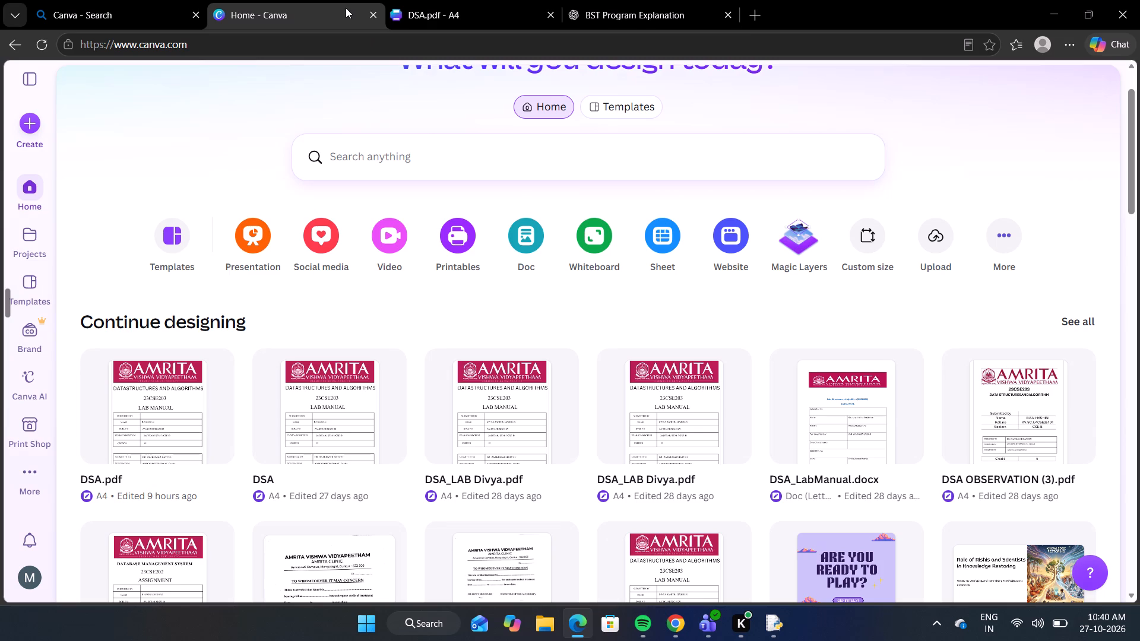
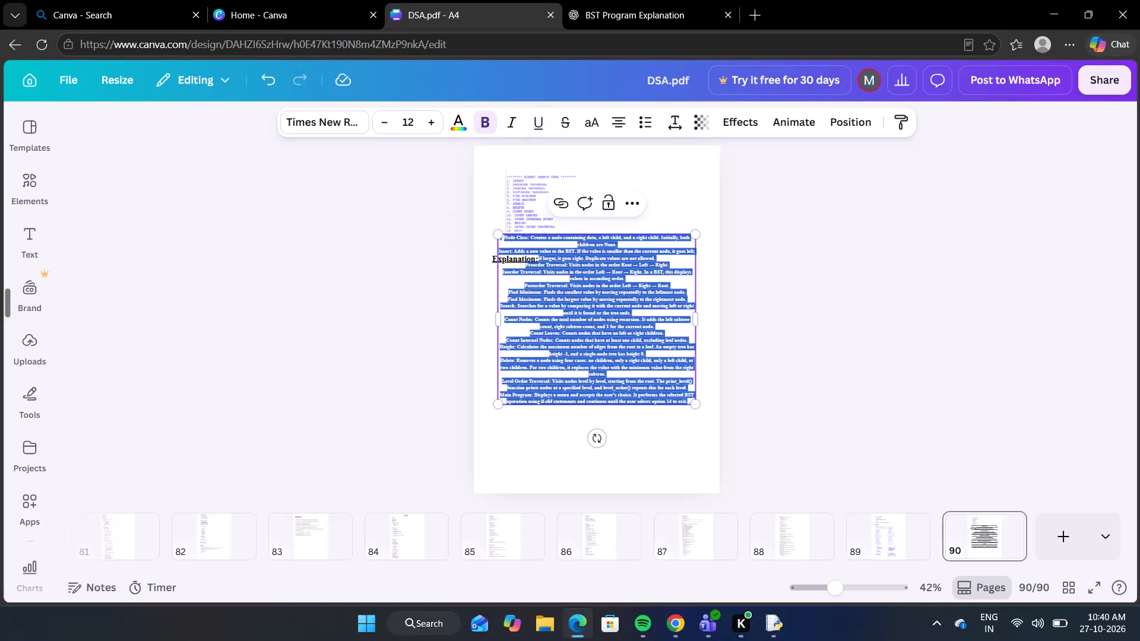
Format the pasted explanation text on page 90 as non-bold and left-aligned, with a line spacing of 1.73.
left_click(485, 133)
left_click_drag(608, 119, 621, 123)
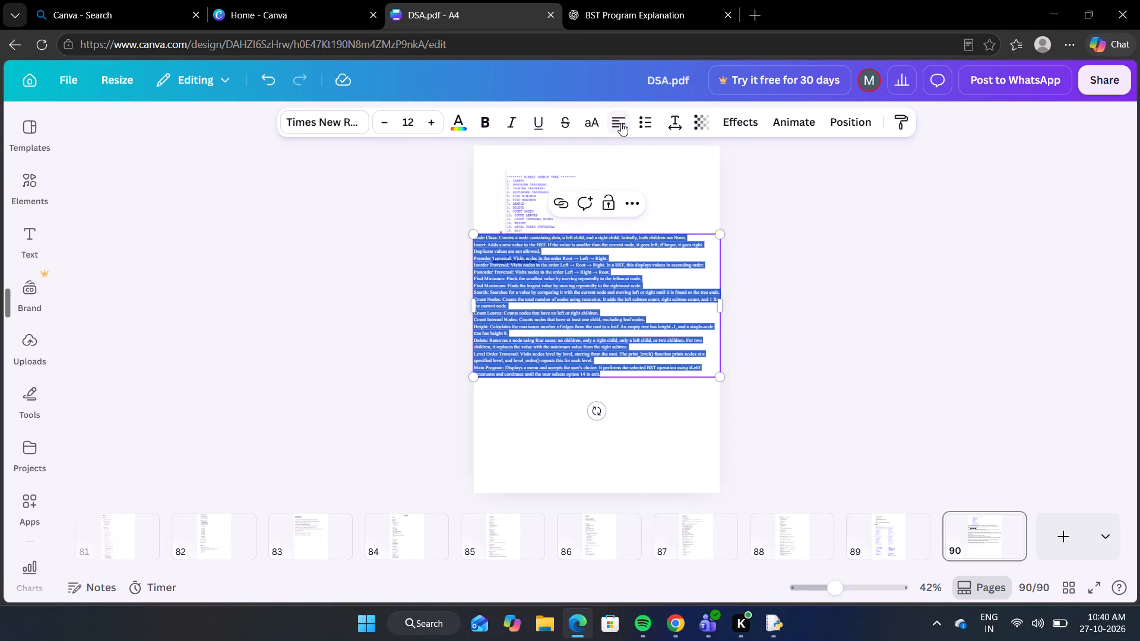
left_click(676, 124)
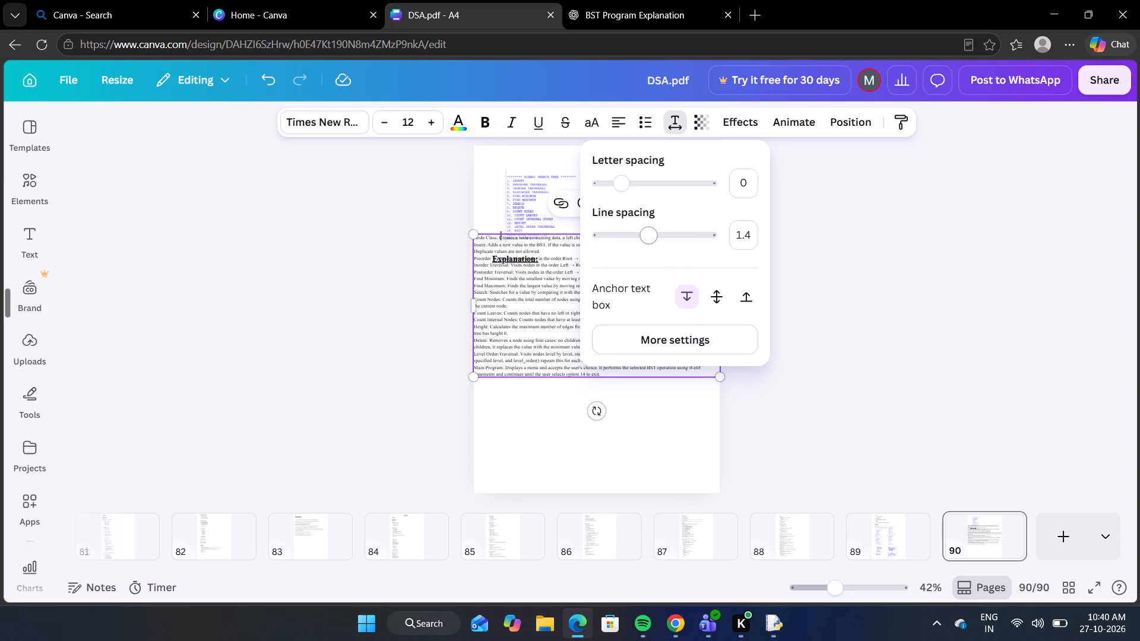
left_click(667, 240)
left_click(667, 240)
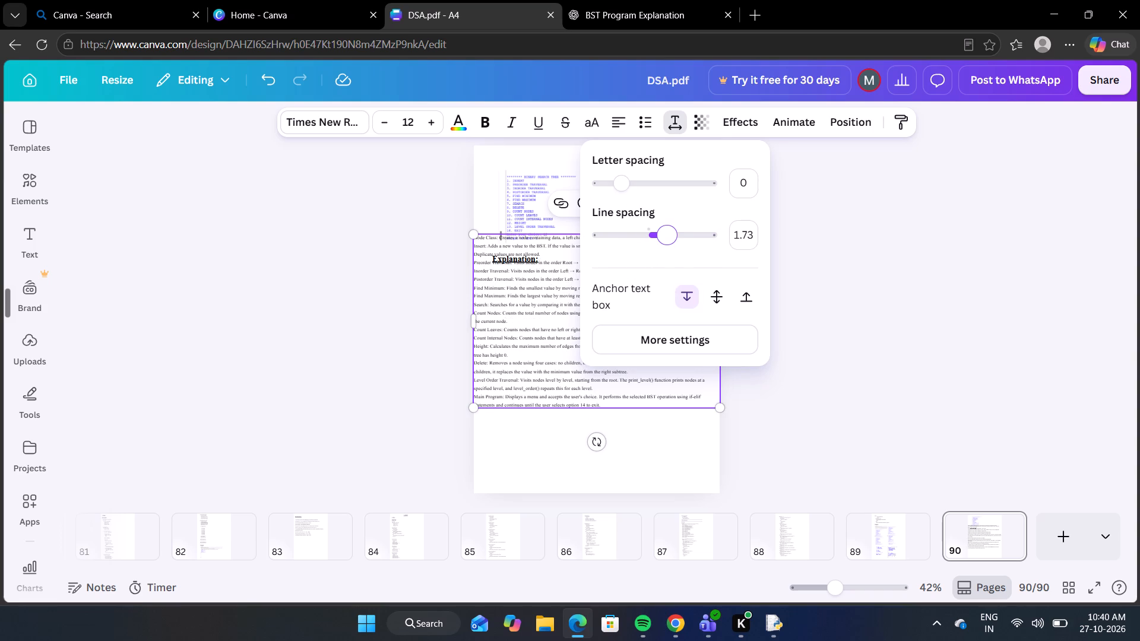
left_click_drag(311, 329, 558, 283)
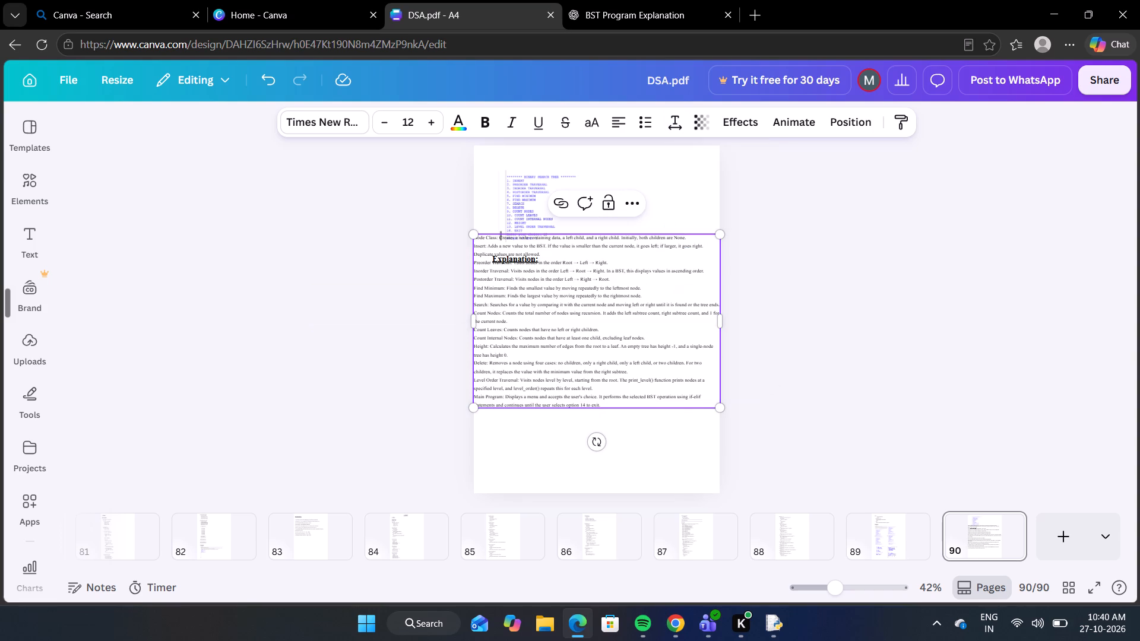
Narrow the explanation text box from its right side so it no longer spans the full page width.
left_click(719, 320)
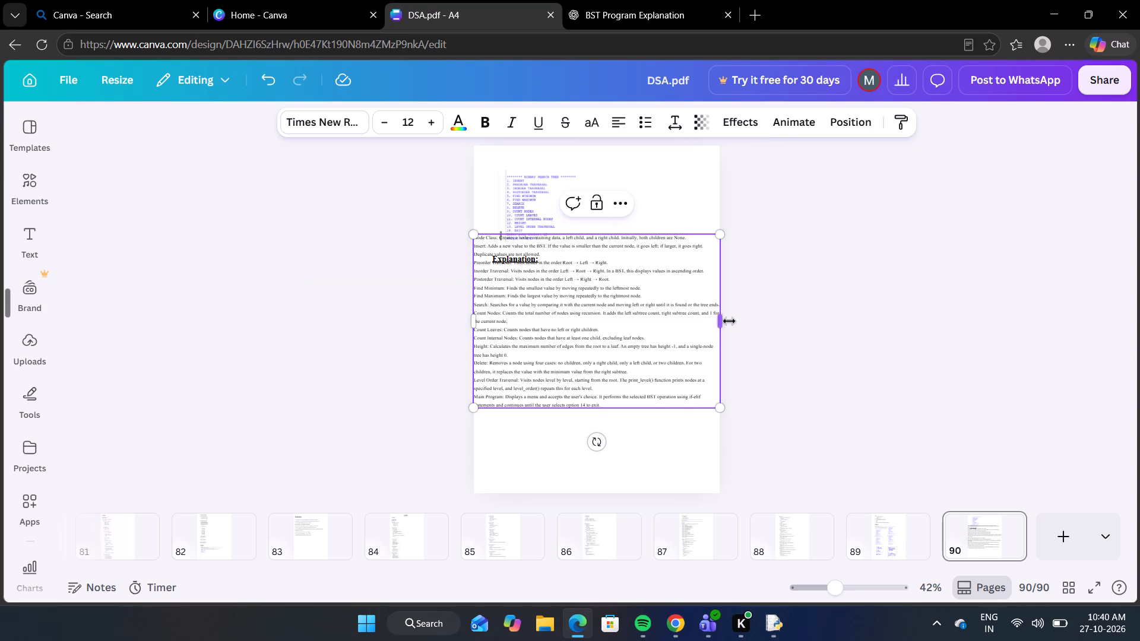
left_click_drag(723, 323, 700, 324)
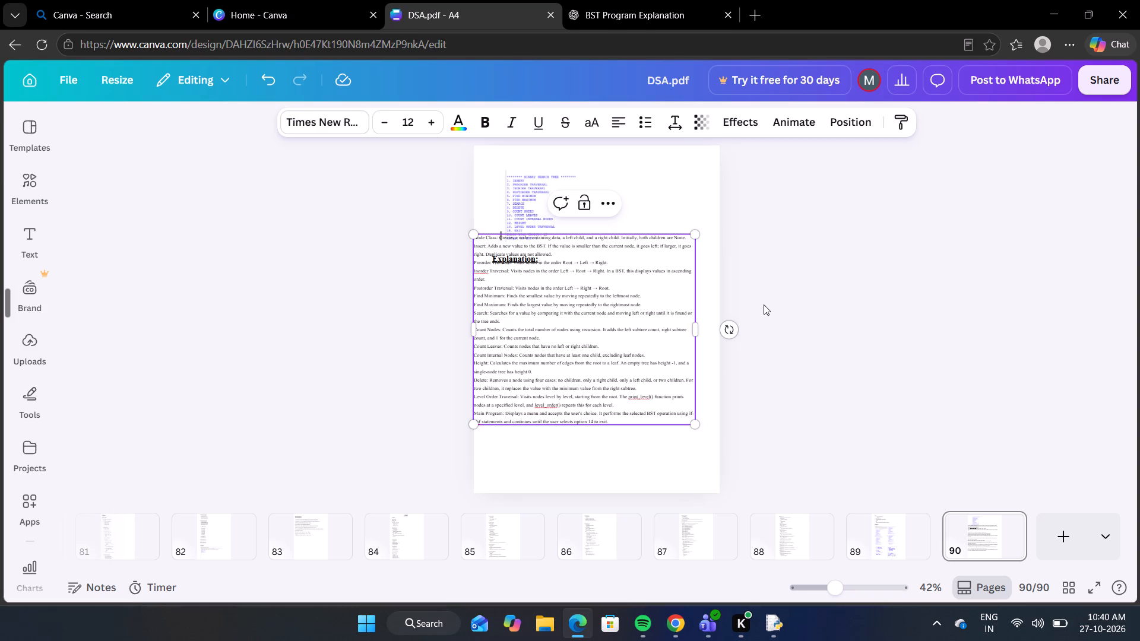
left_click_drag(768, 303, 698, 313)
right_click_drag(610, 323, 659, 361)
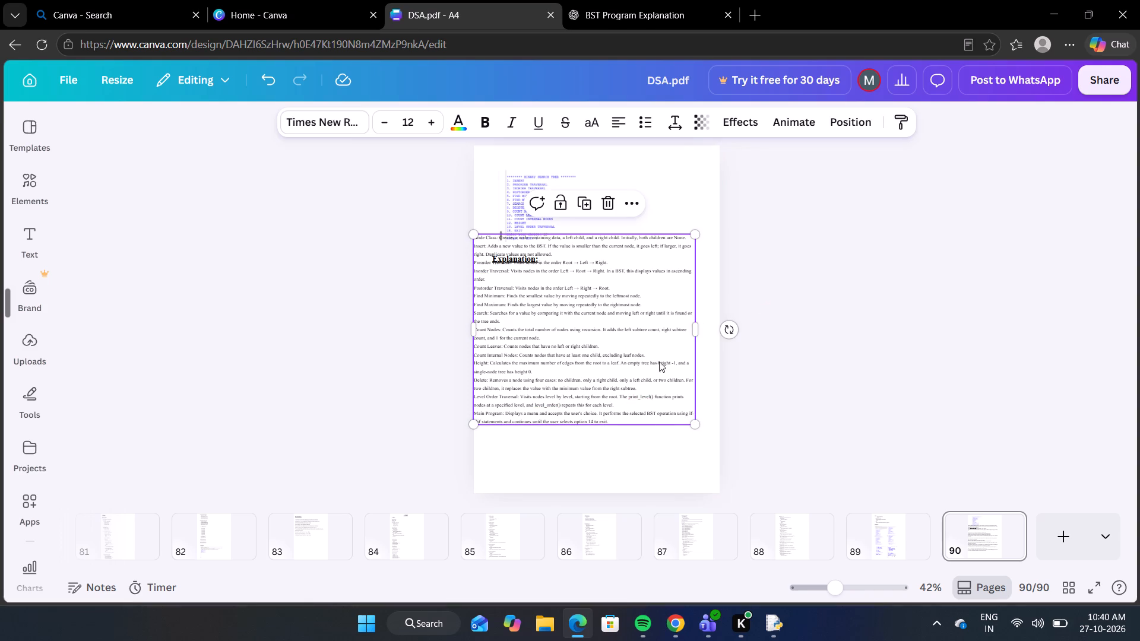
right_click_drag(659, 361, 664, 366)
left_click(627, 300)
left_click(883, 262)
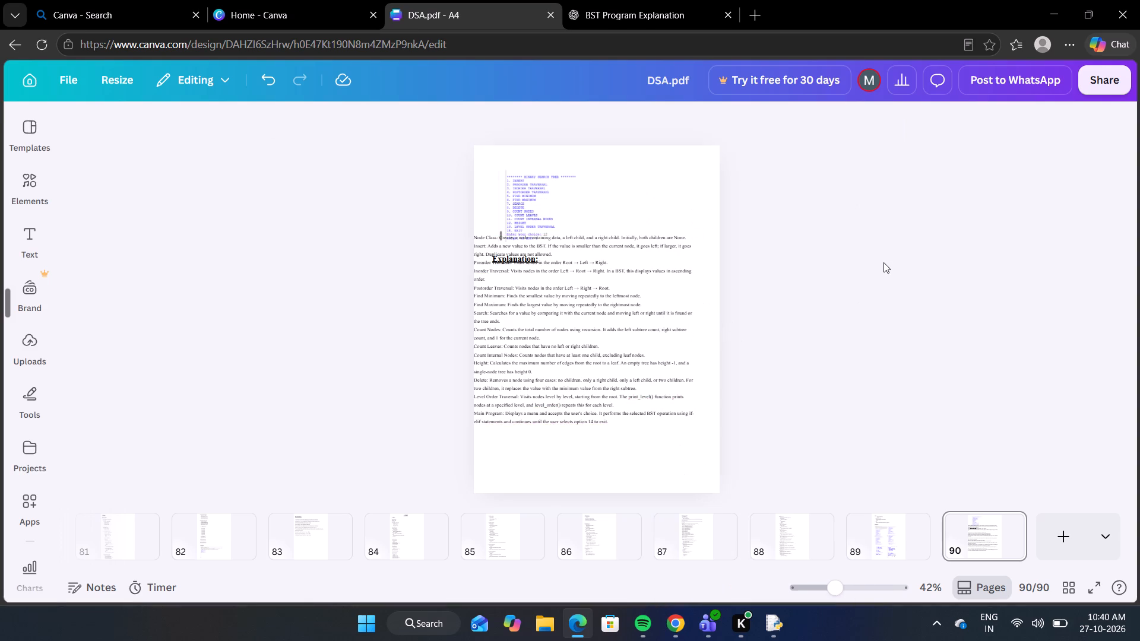
Place the explanation text box below the "Explanation:" heading and scale it down to a font size of about 11.3.
left_click(654, 284)
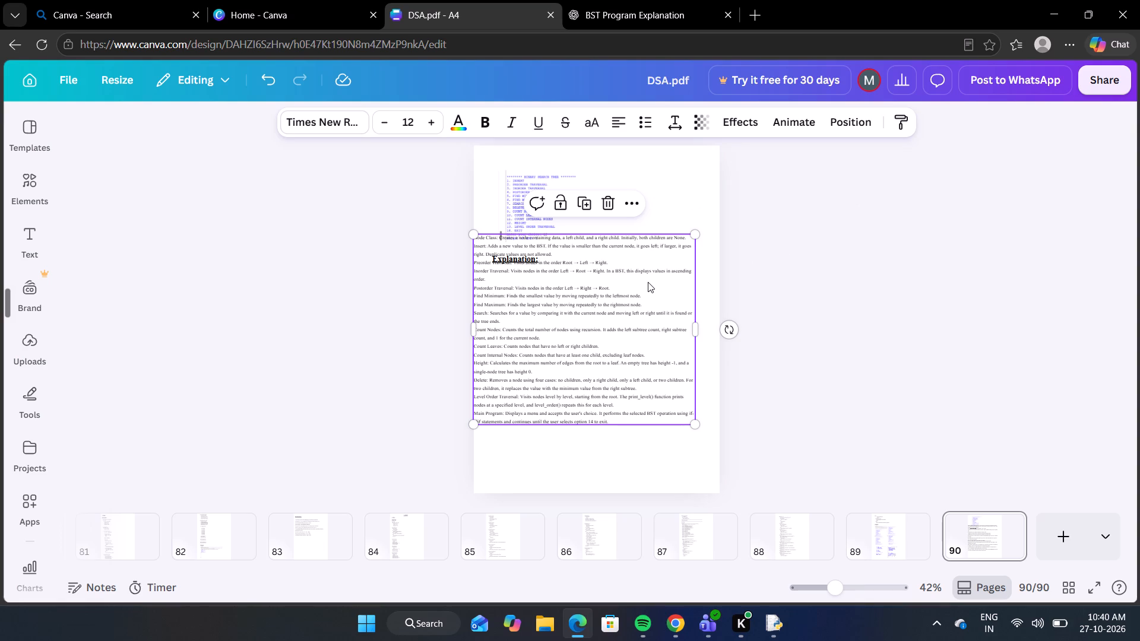
left_click_drag(660, 293, 624, 356)
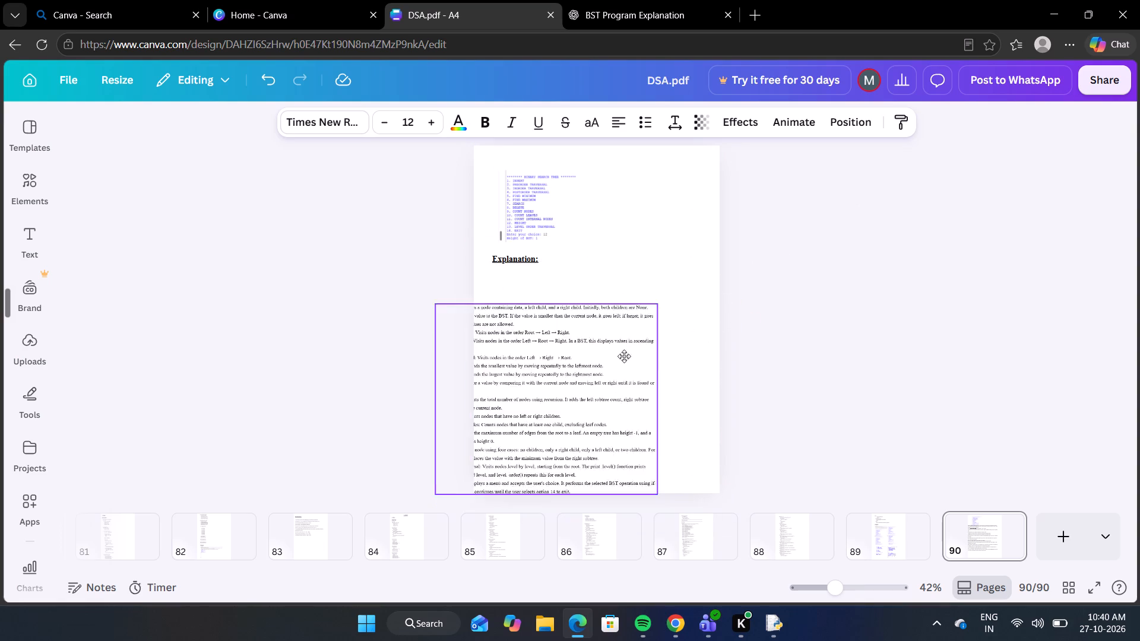
left_click_drag(624, 356, 674, 331)
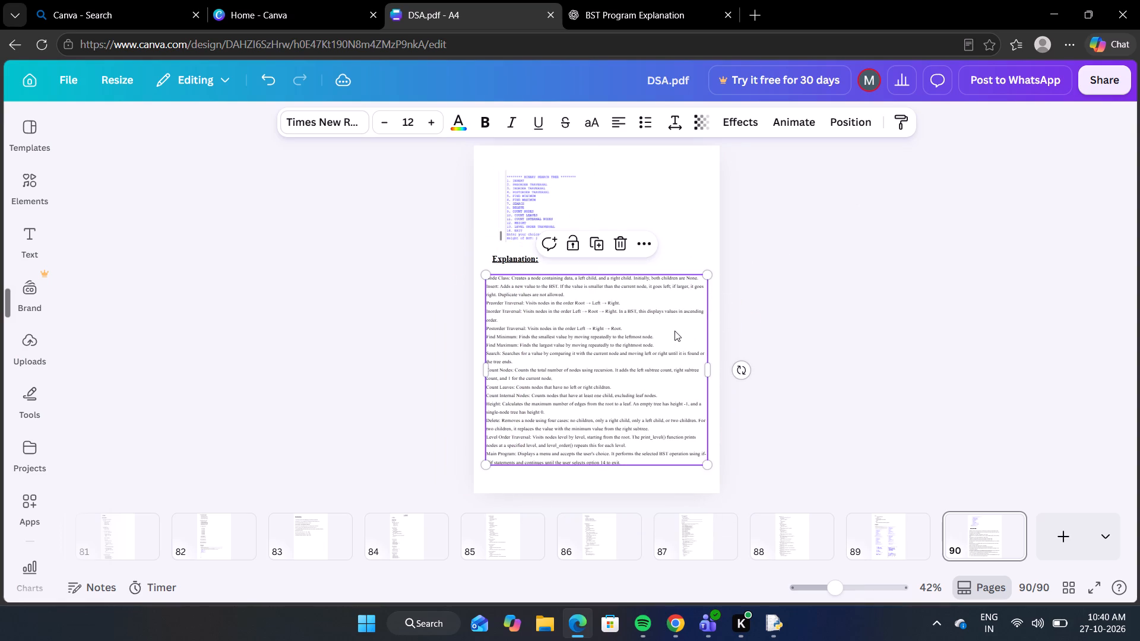
left_click_drag(714, 470, 711, 455)
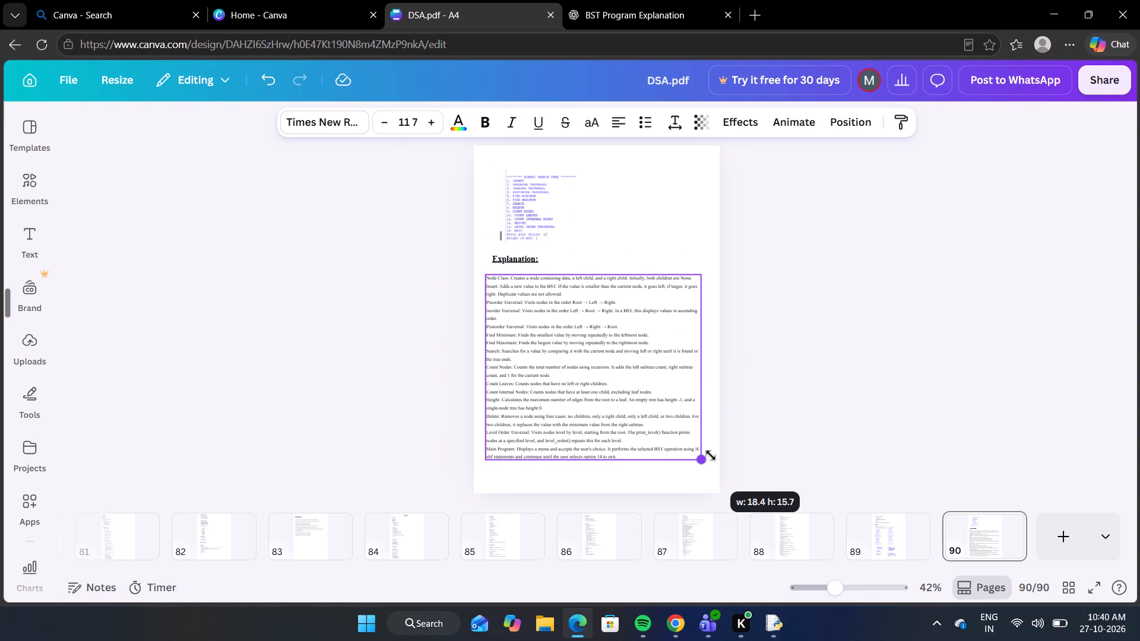
left_click_drag(711, 455, 711, 447)
left_click(860, 398)
Turn the explanation text into a numbered list of points 1 to 15.
left_click(607, 386)
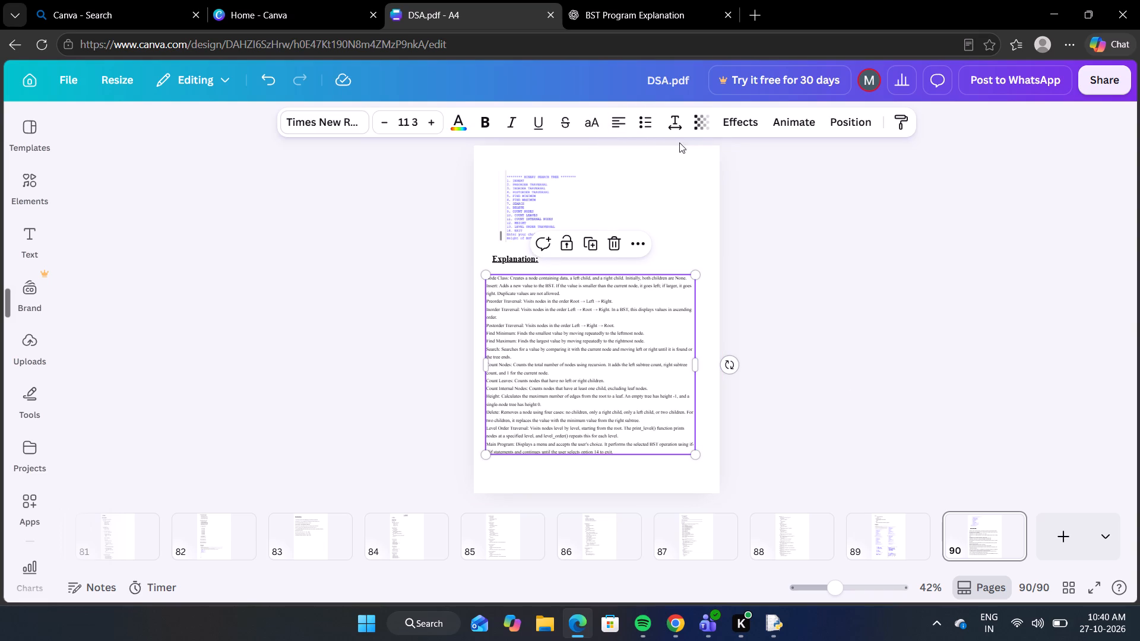
left_click(647, 119)
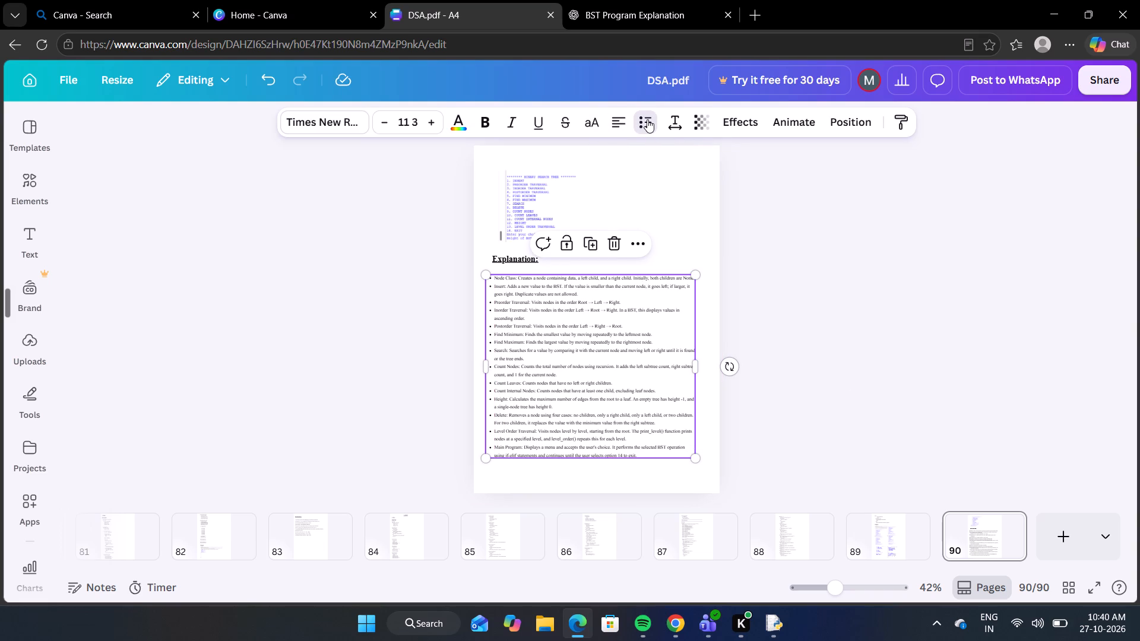
left_click(647, 119)
left_click(777, 278)
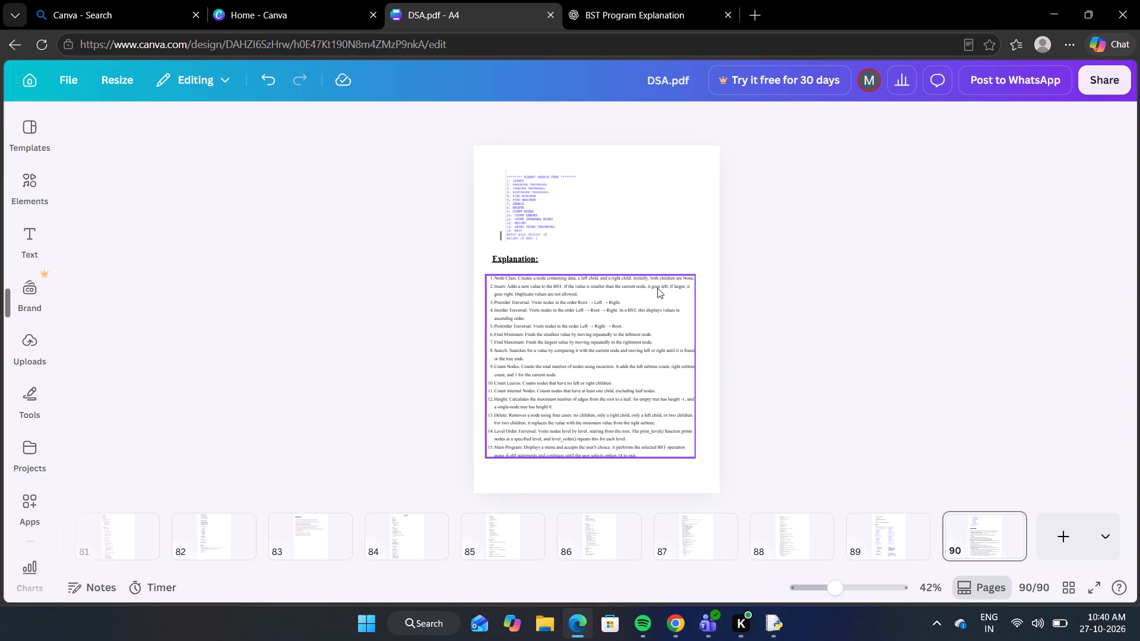
left_click(793, 307)
Centre the numbered explanation box horizontally on the page, just below the "Explanation:" heading.
left_click_drag(648, 344, 541, 152)
left_click_drag(541, 152, 656, 348)
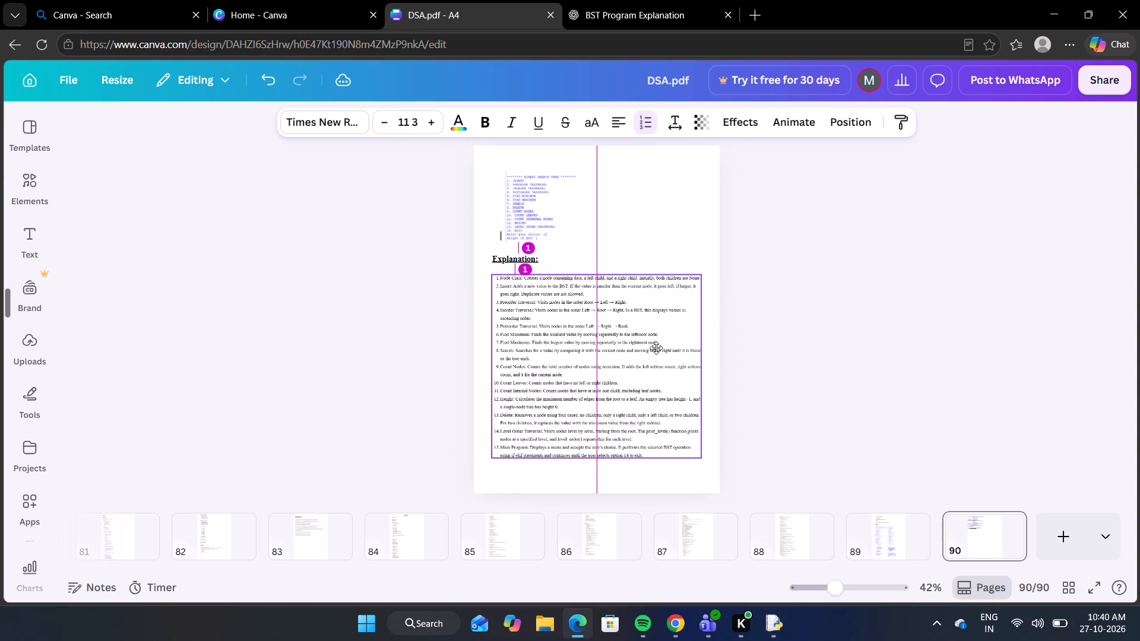
left_click_drag(656, 348, 655, 345)
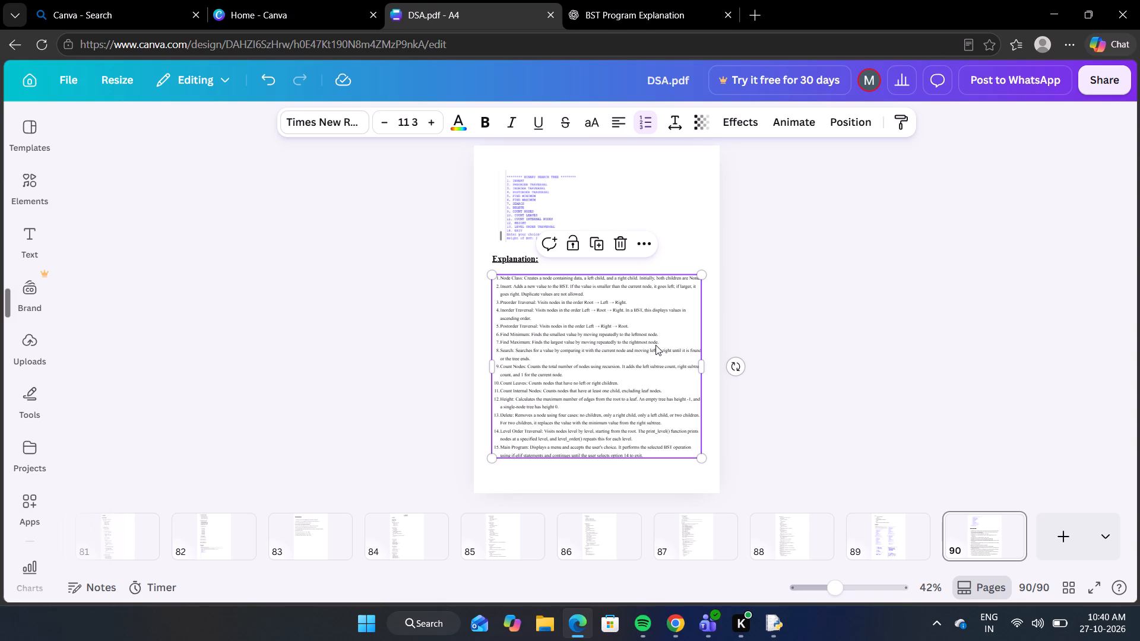
Increase the numbered explanation's line spacing so the list extends down close to the bottom of the page.
left_click(674, 130)
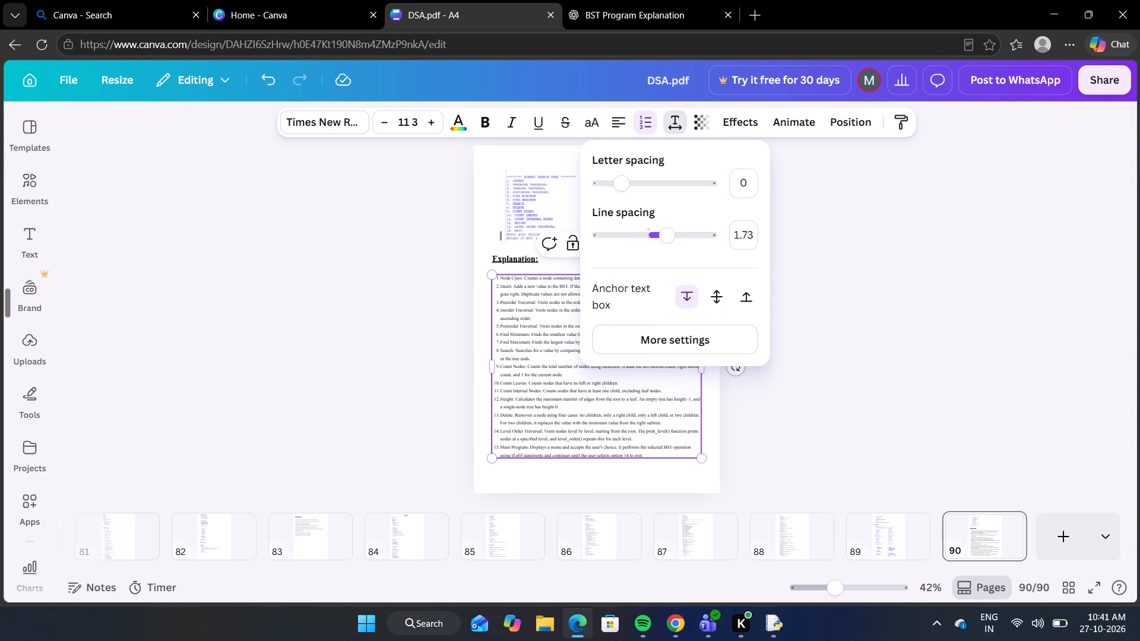
left_click(682, 237)
left_click(838, 287)
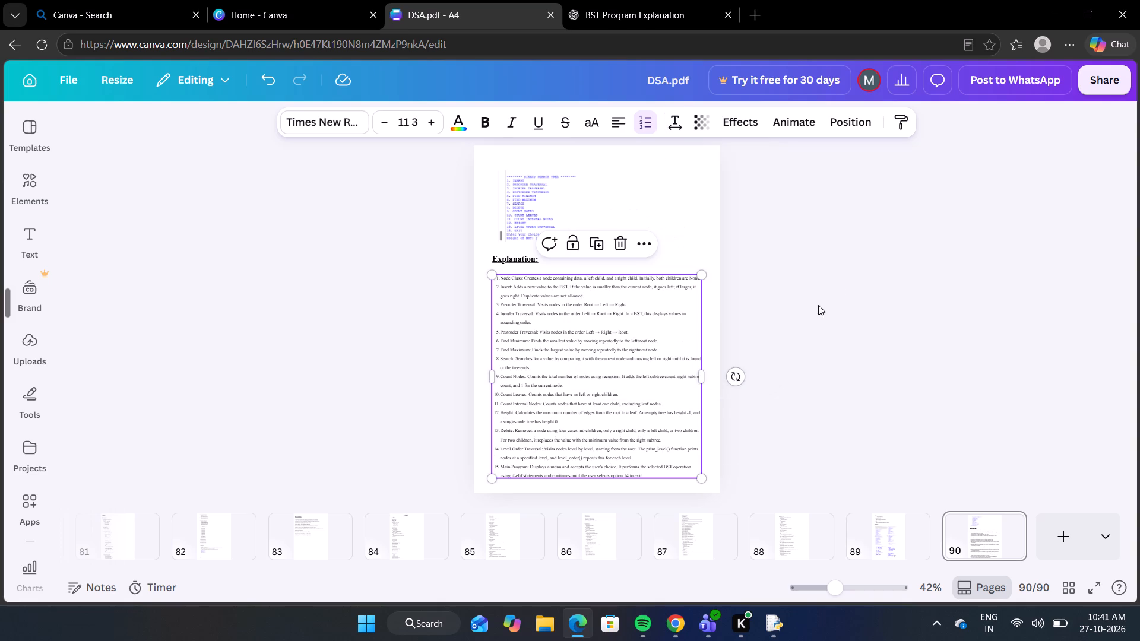
left_click(843, 331)
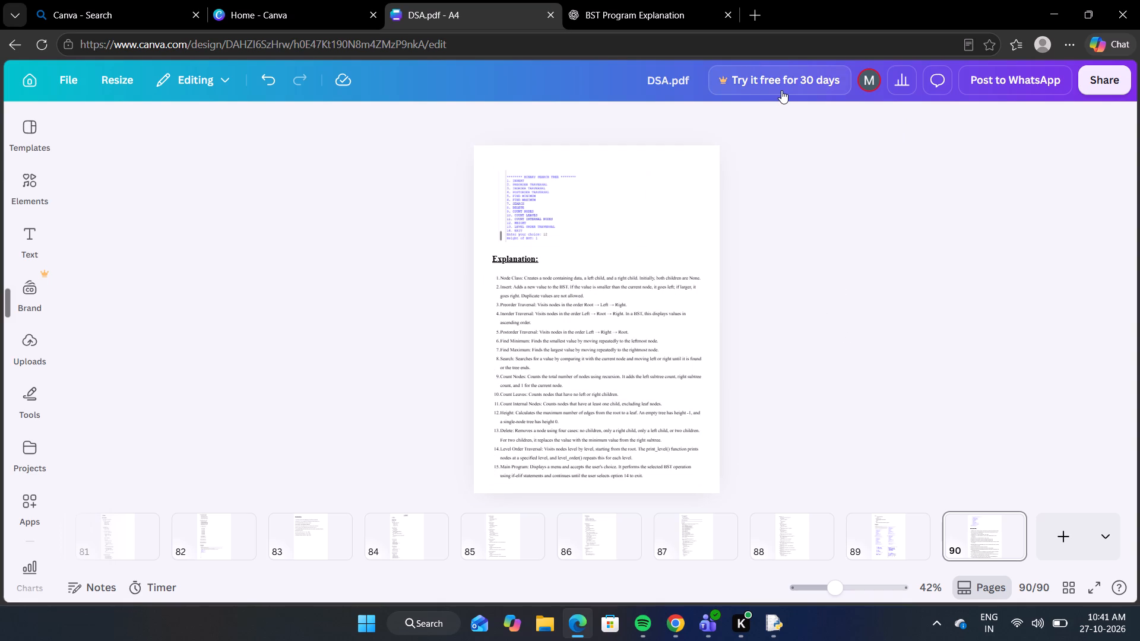
Review the LAB-9 pages of the manual from page 90 back to page 84.
left_click(575, 199)
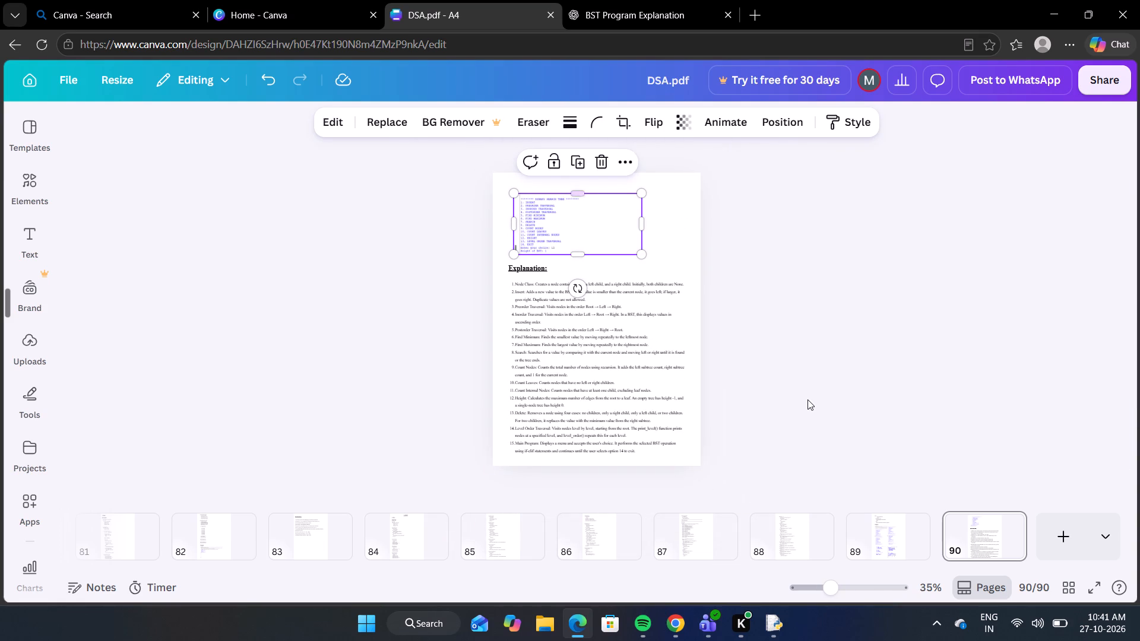
left_click(881, 523)
left_click(810, 537)
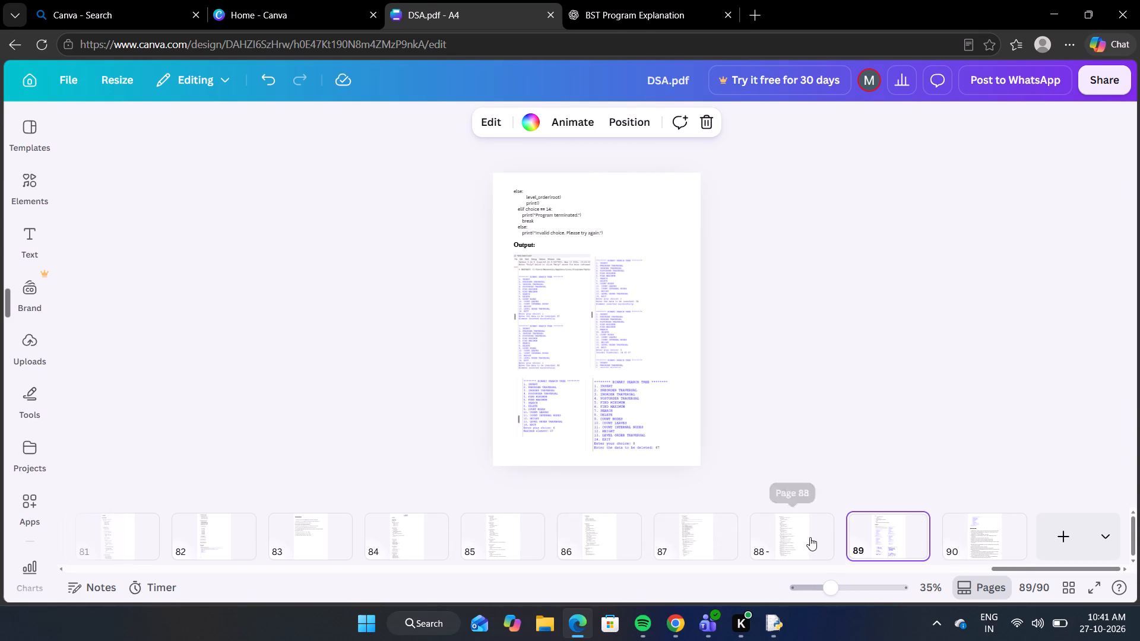
left_click(708, 536)
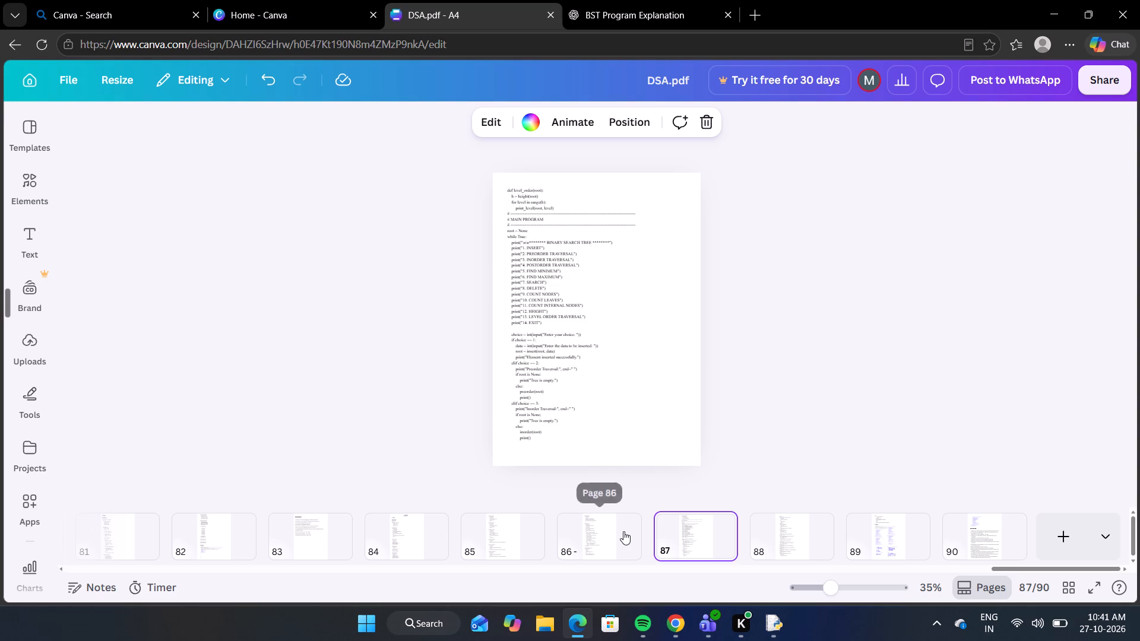
left_click(623, 531)
left_click(521, 536)
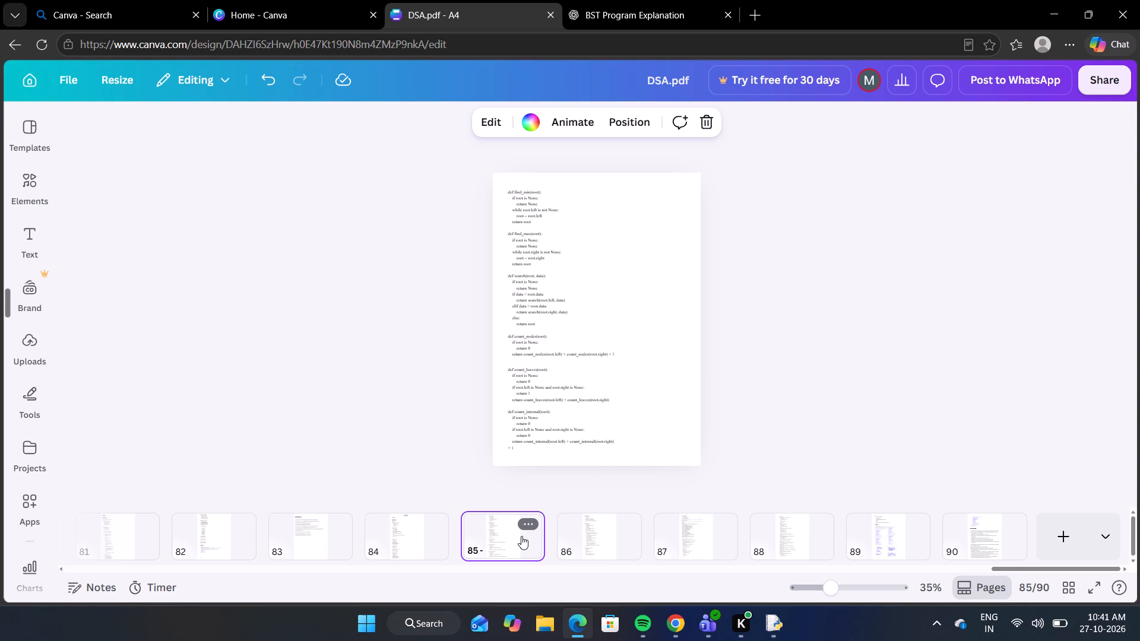
left_click(437, 531)
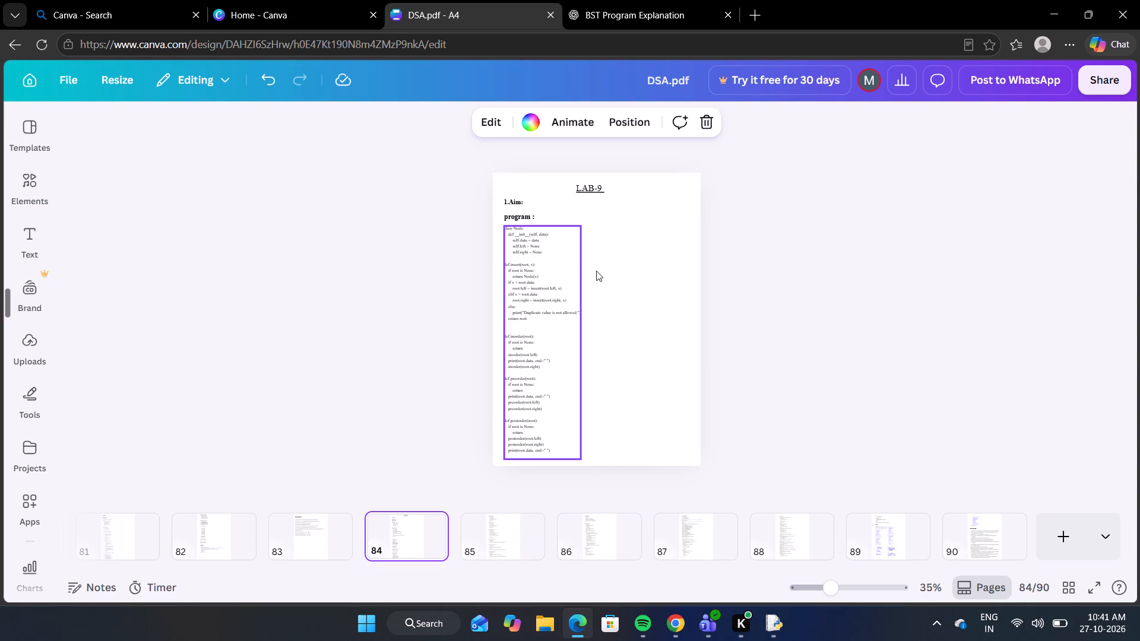
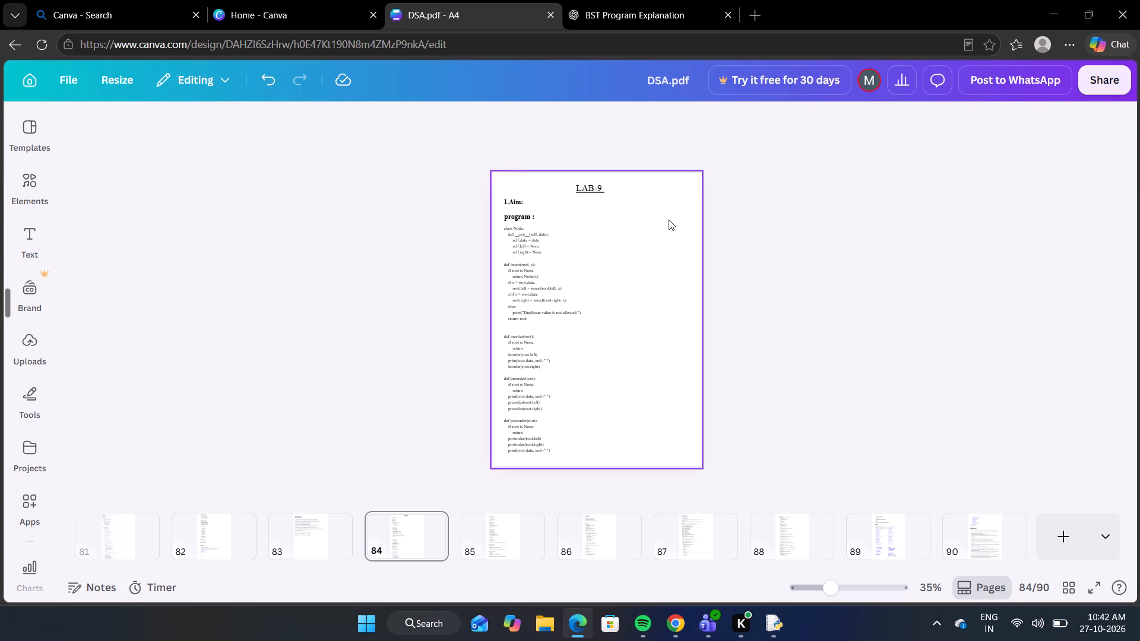
Shift the LAB-9 code block on page 84 slightly to the right so it sits indented under the "program :" heading.
left_click_drag(544, 288, 550, 287)
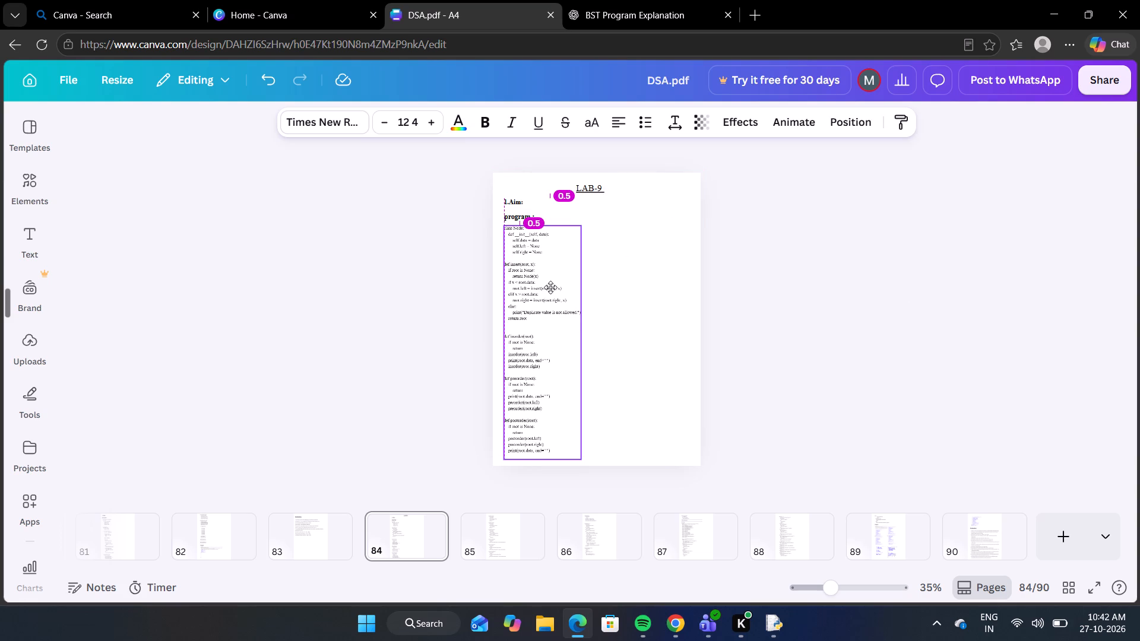
left_click_drag(550, 287, 555, 286)
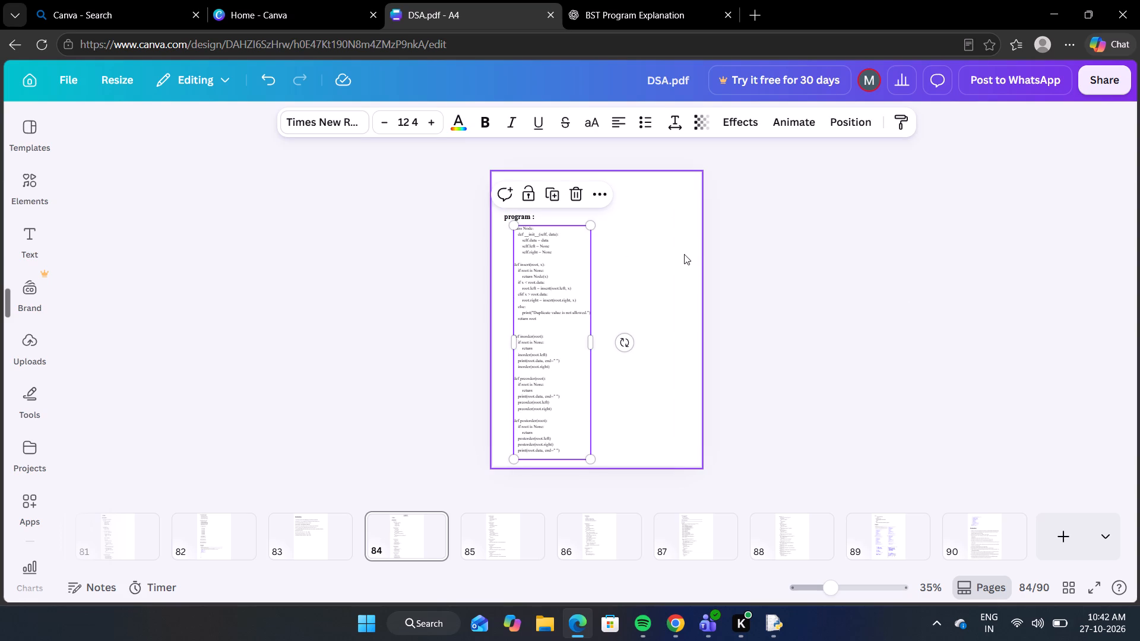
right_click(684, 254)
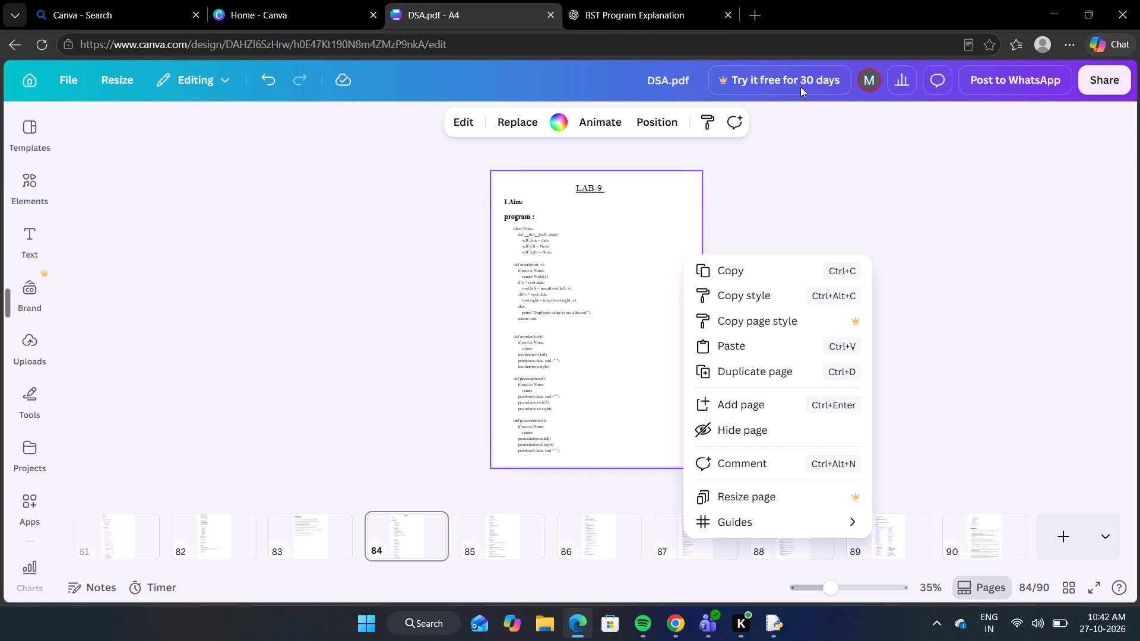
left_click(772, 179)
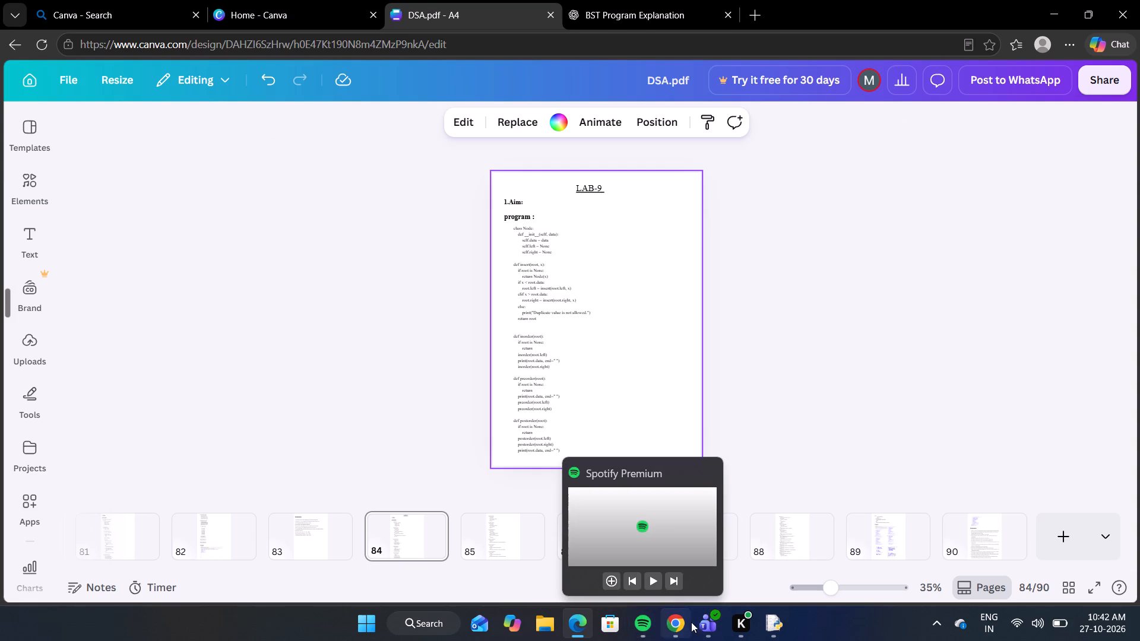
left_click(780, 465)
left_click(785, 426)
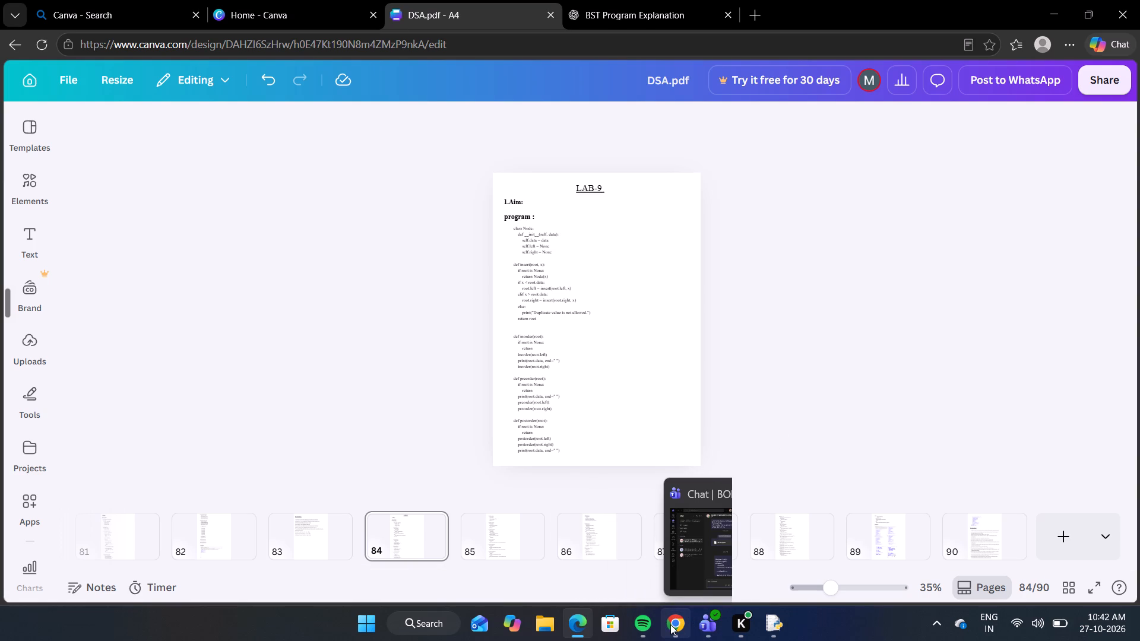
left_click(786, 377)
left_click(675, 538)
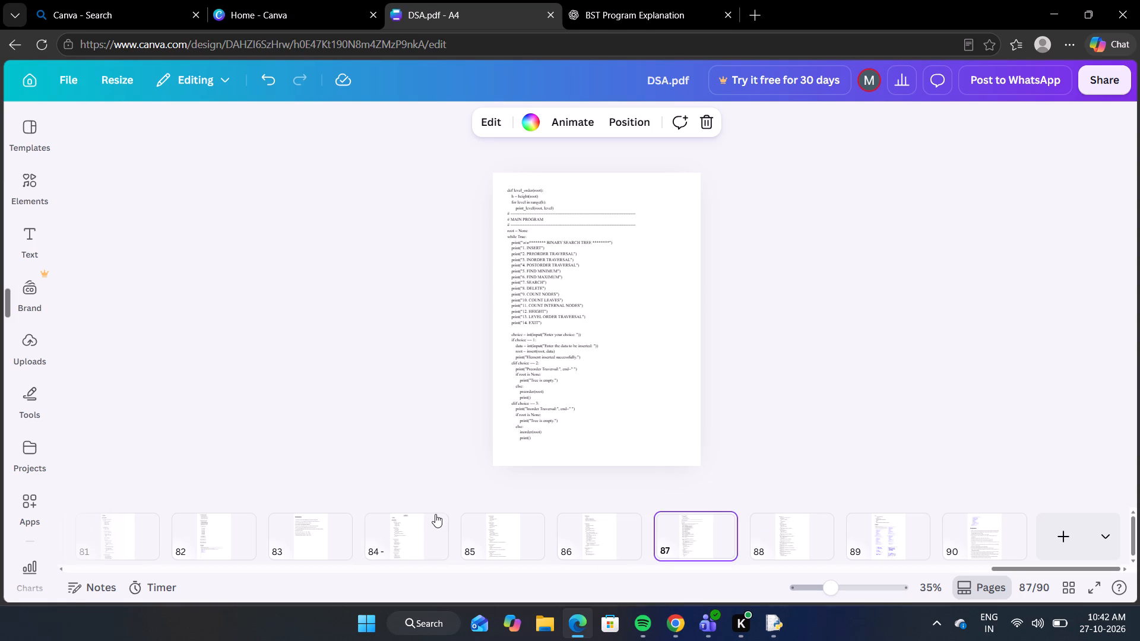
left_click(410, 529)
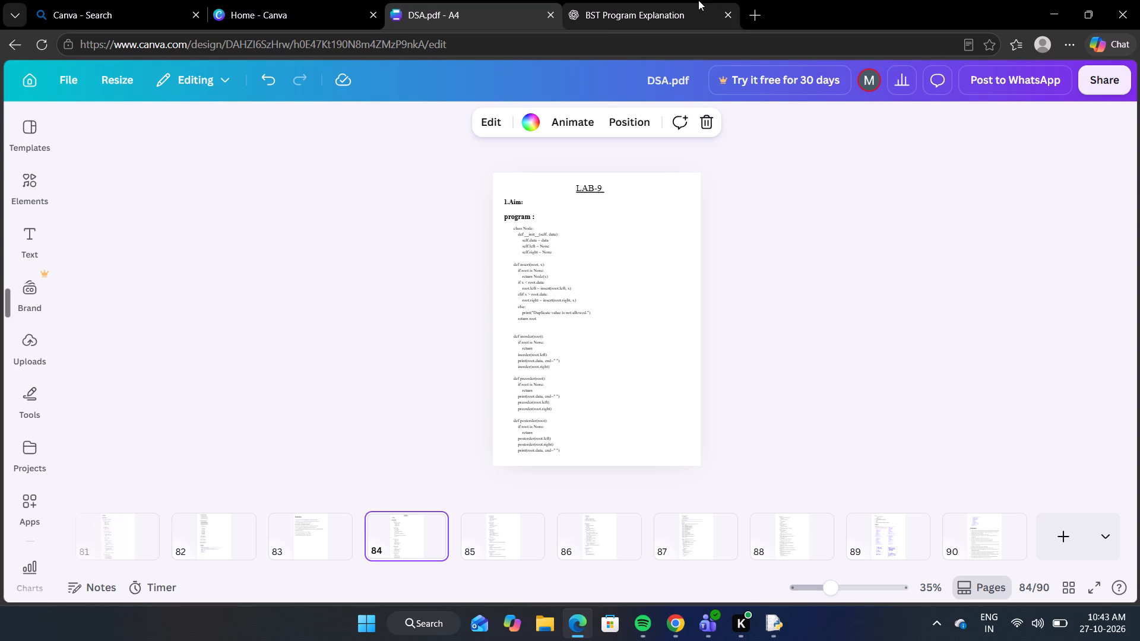
Open a new browser tab and start entering "git" as the address to reach the DSA repository on GitHub.
left_click(762, 9)
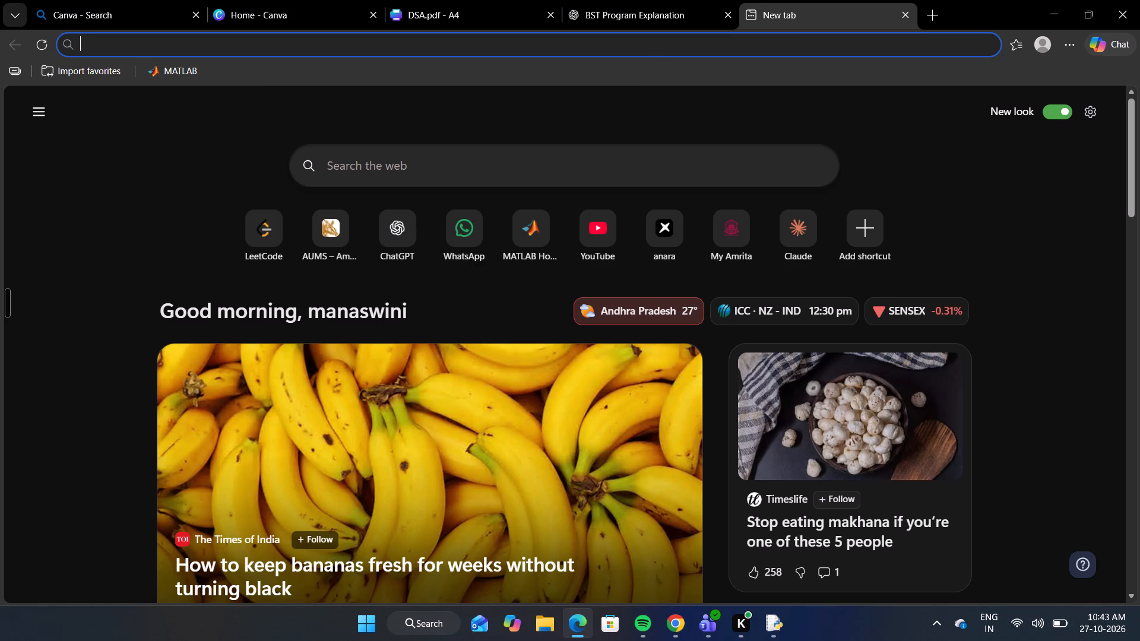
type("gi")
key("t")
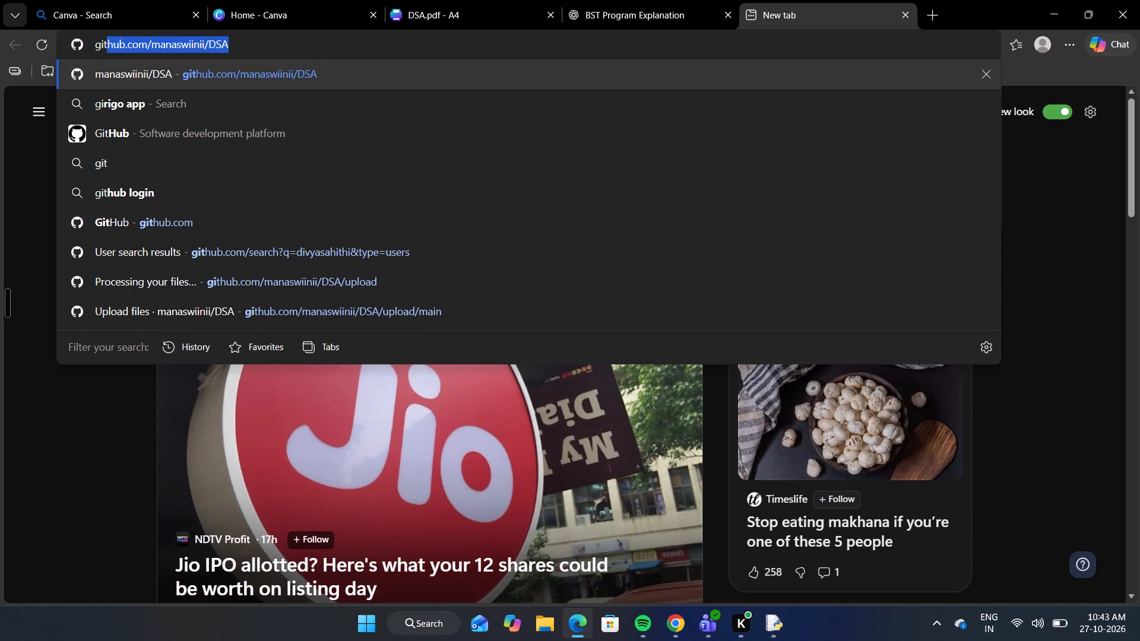
Open the suggested DSA repository page on GitHub.
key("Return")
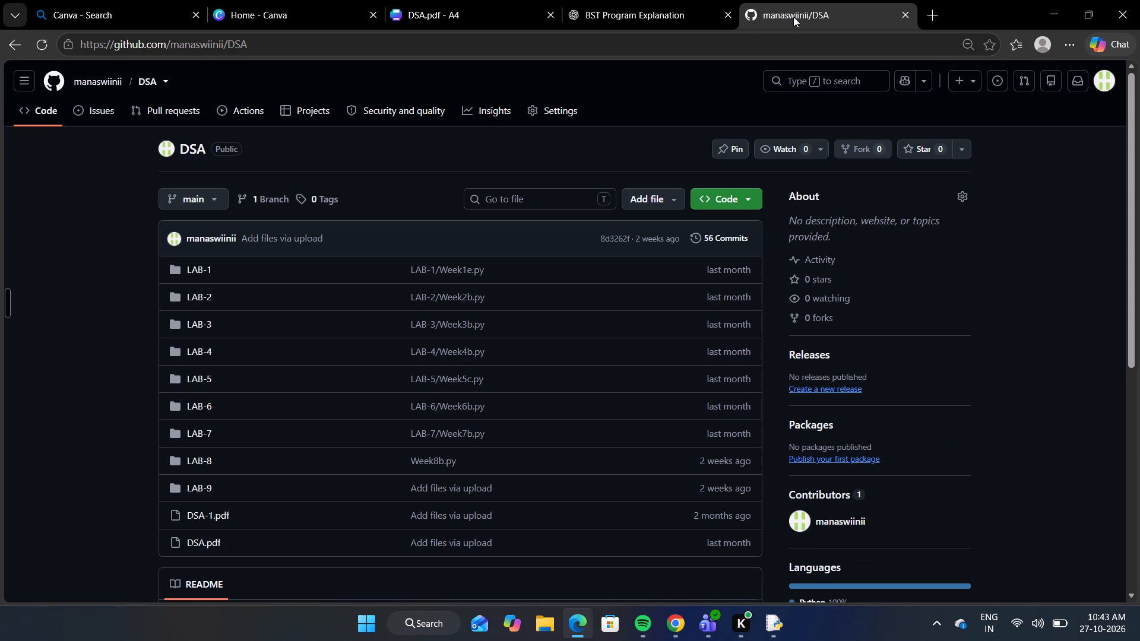
Sign out of the current GitHub account from the DSA repository page.
left_click(1103, 84)
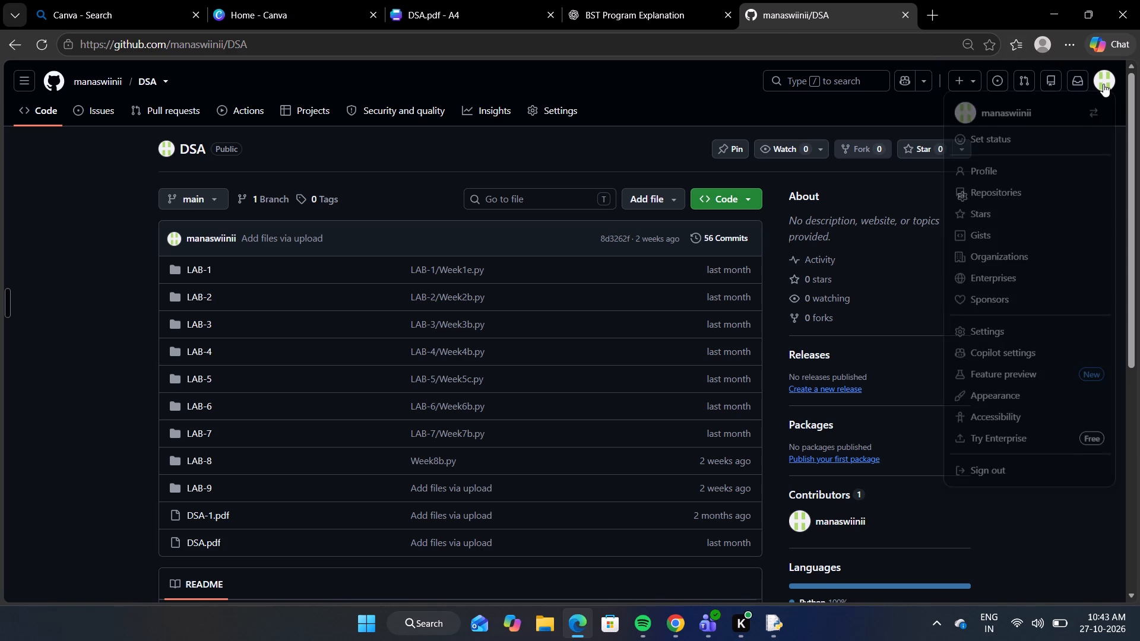
left_click(970, 474)
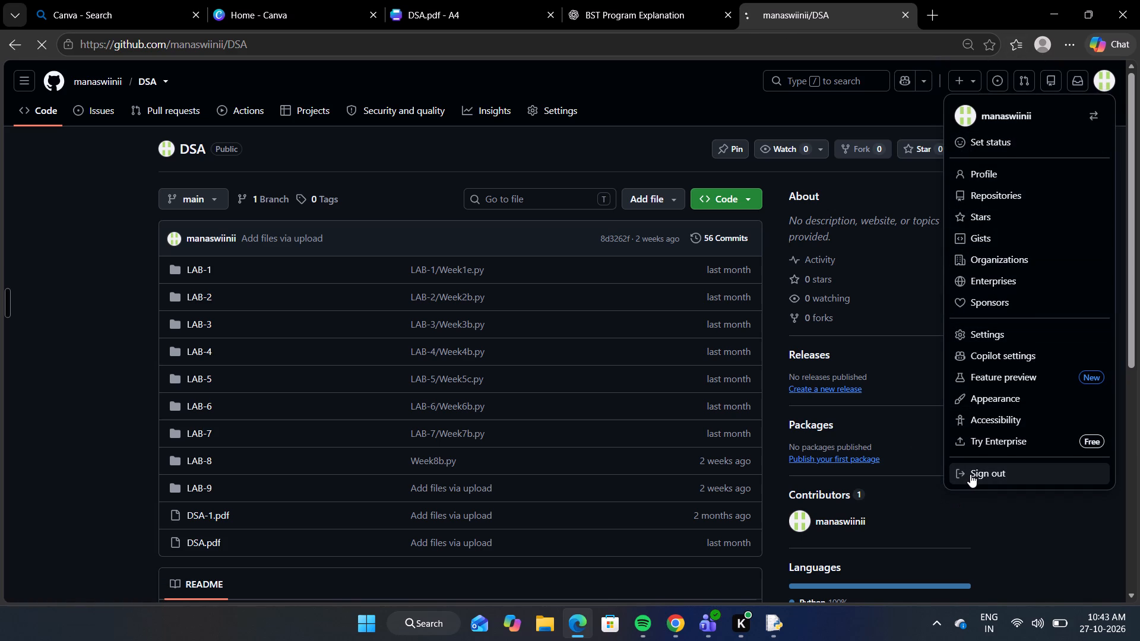
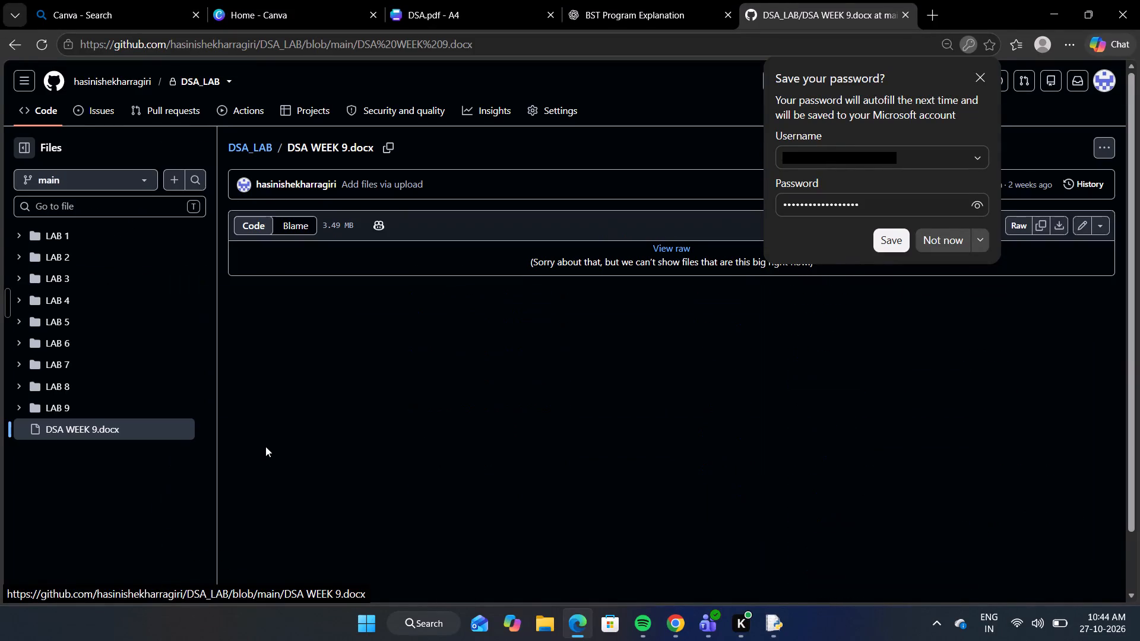
Open the raw version of DSA WEEK 9.docx from the DSA_LAB repository to retrieve the file.
left_click(676, 250)
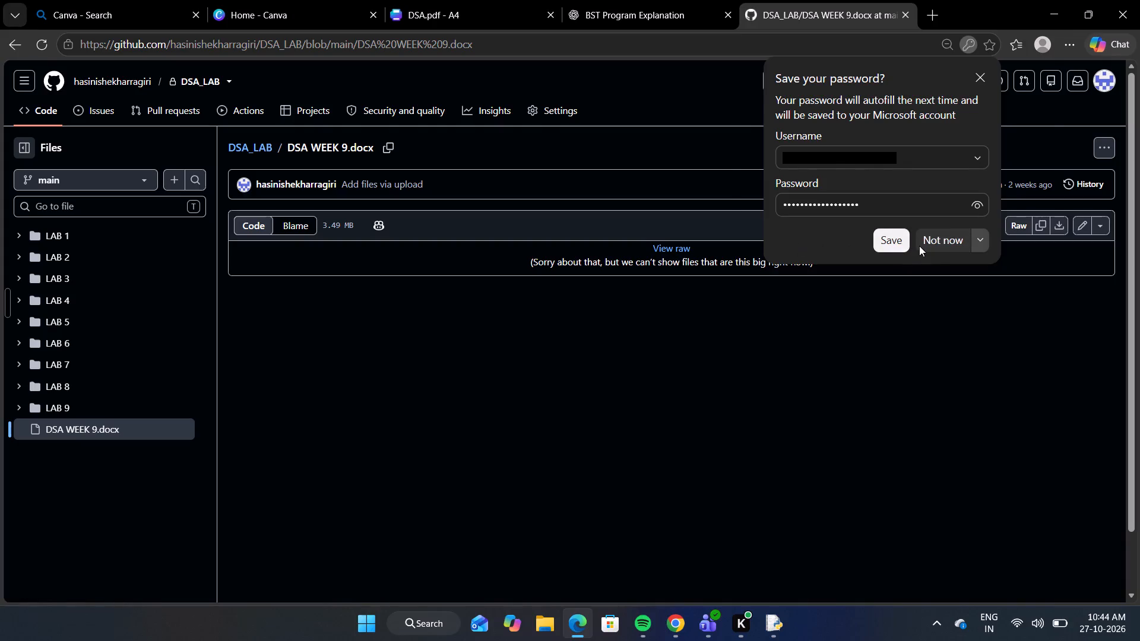
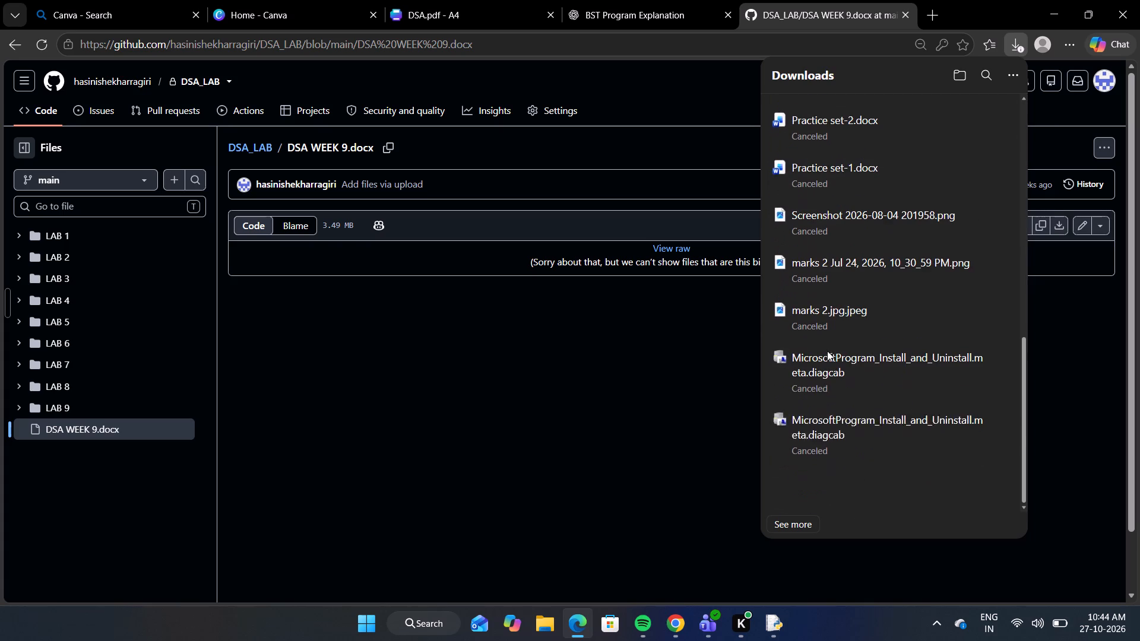
Check the remaining entries of the browser's downloads list and close it to return to the DSA WEEK 9.docx page.
scroll(827, 351, "down", 6)
left_click(705, 409)
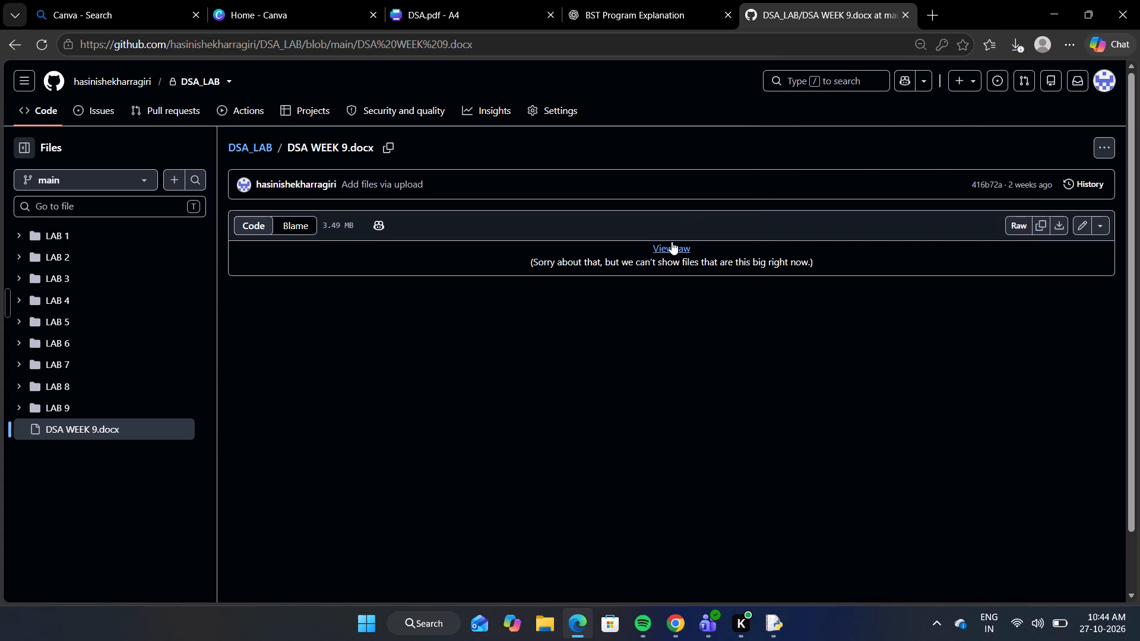
Download the raw DSA WEEK 9.docx file from the DSA_LAB repository and open it in Word.
left_click(670, 244)
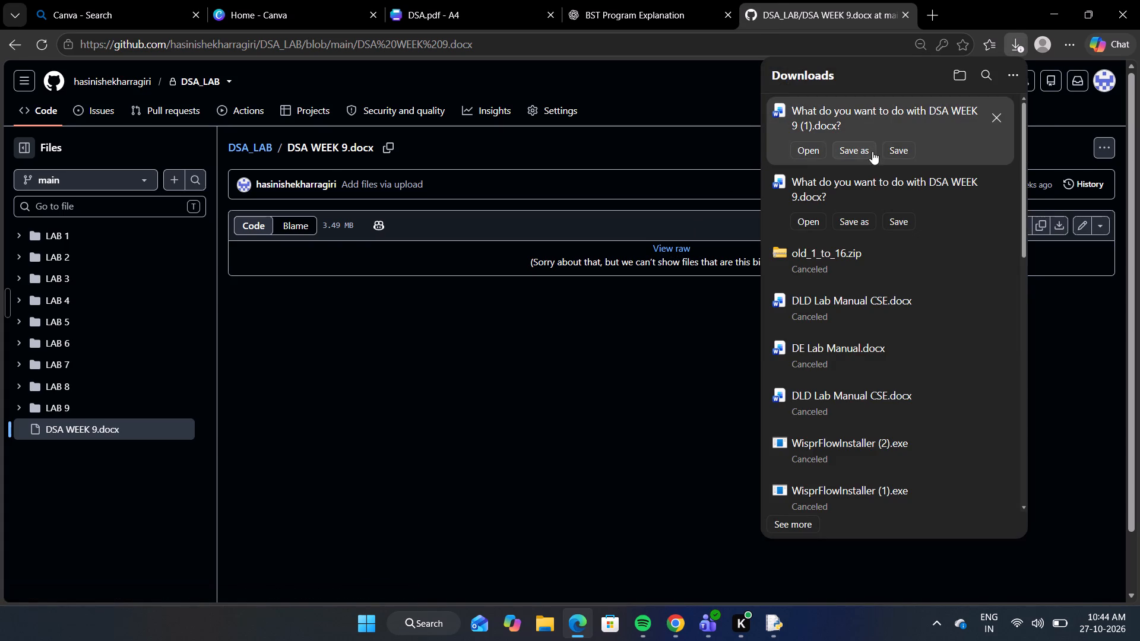
left_click(815, 158)
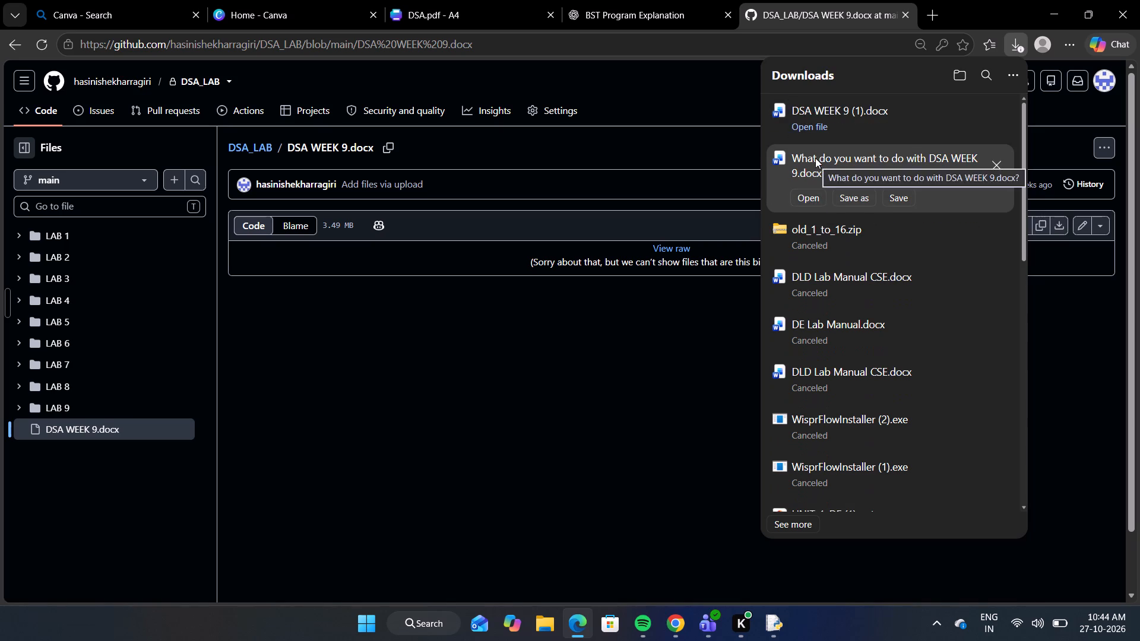
left_click(817, 132)
left_click(816, 130)
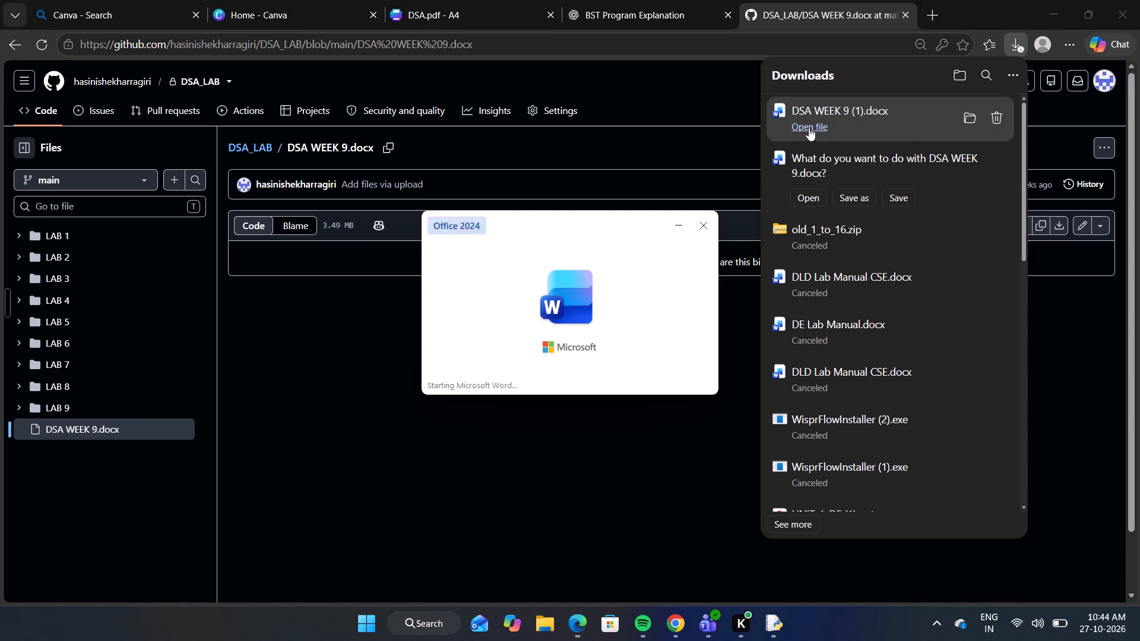
left_click(809, 128)
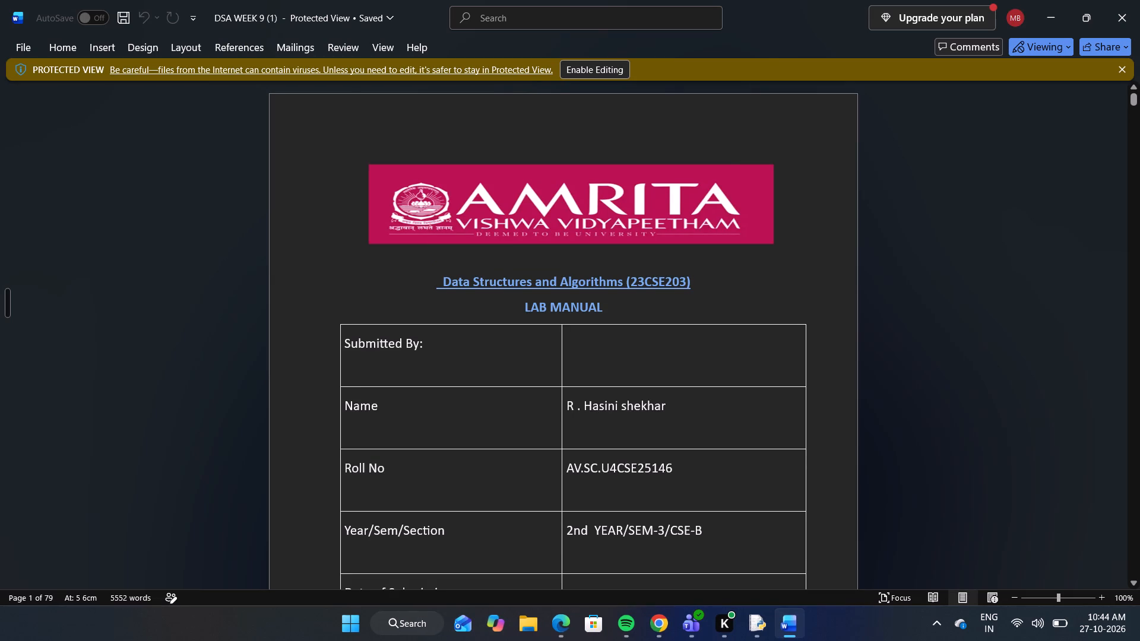
Find the LAB-9 section in the Word document and copy its aim sentence about implementing a binary search tree.
scroll(698, 271, "down", 2)
scroll(698, 271, "down", 20)
scroll(698, 271, "down", 18)
scroll(698, 271, "down", 6)
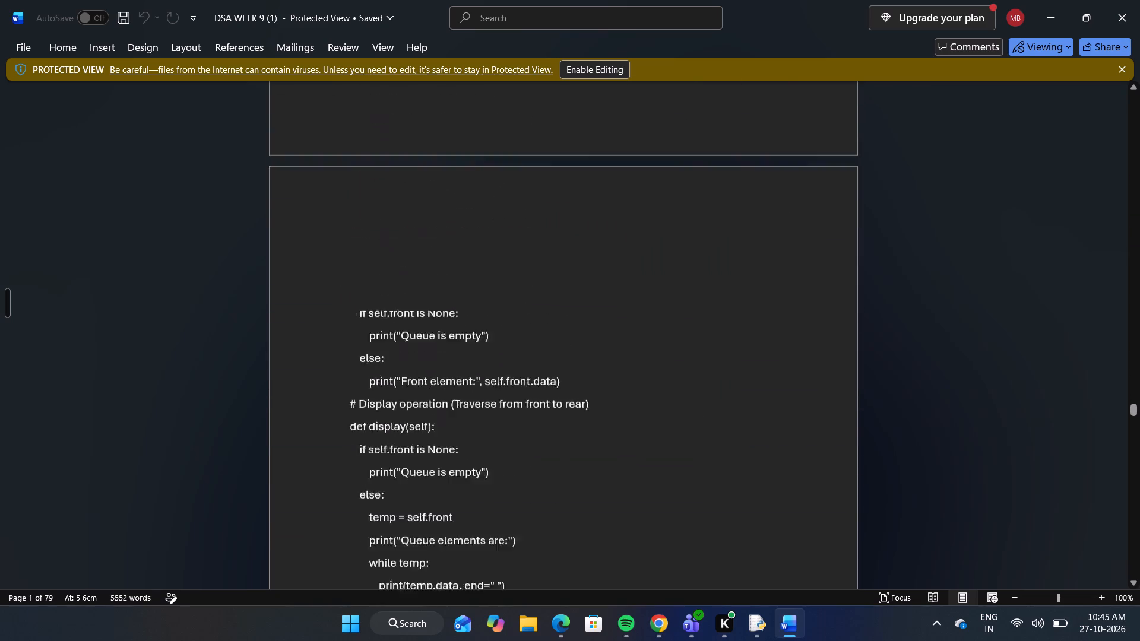
scroll(698, 271, "down", 7)
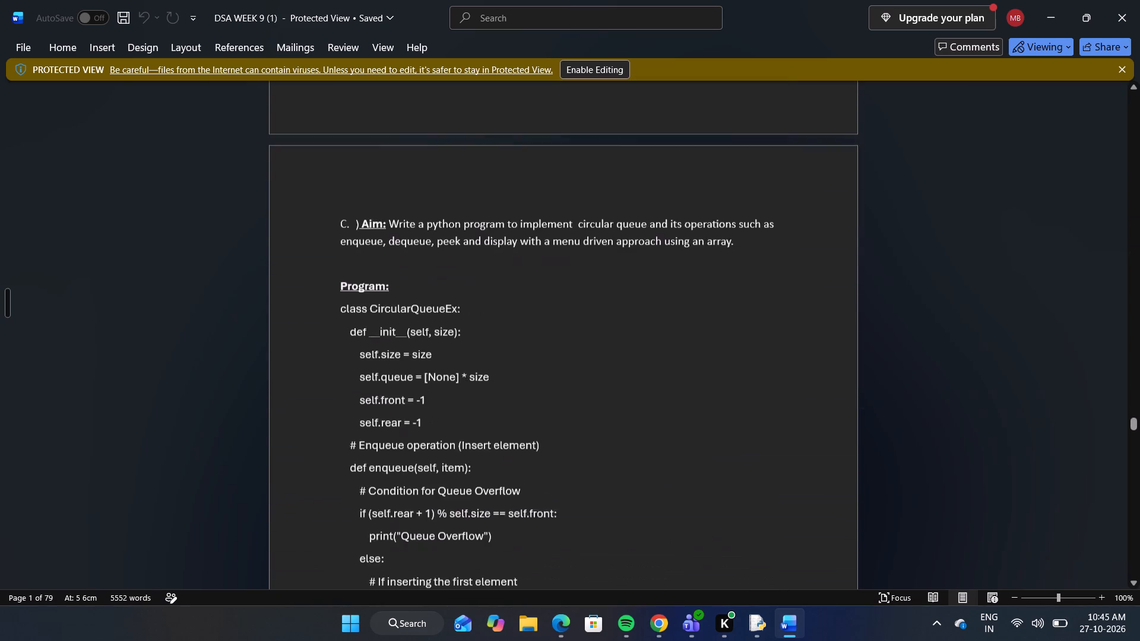
scroll(698, 271, "down", 17)
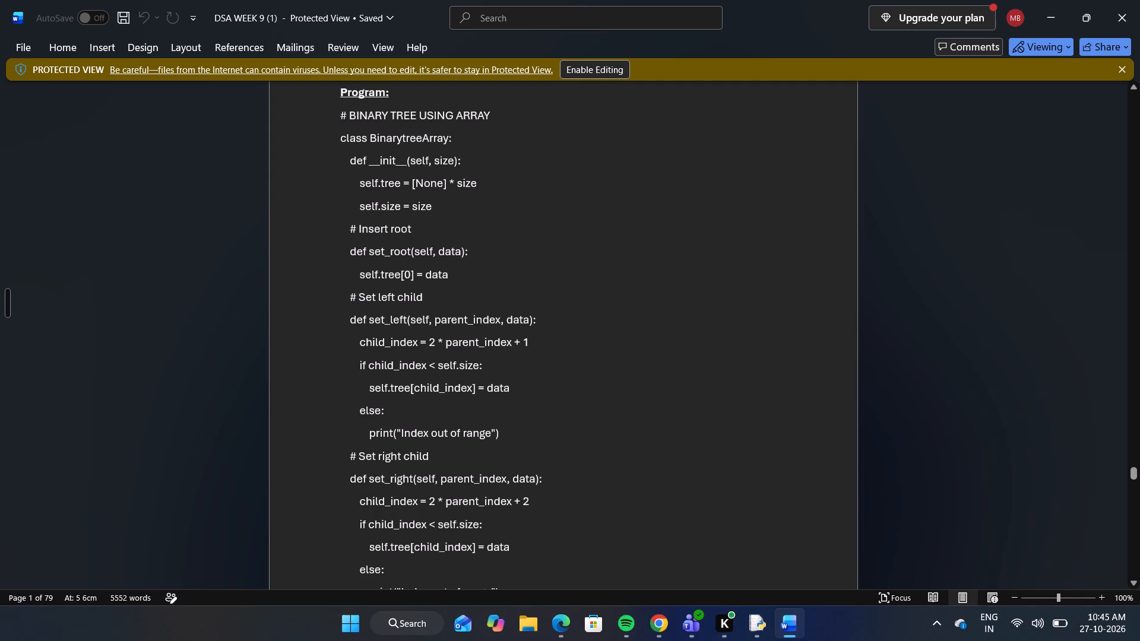
scroll(698, 271, "down", 9)
scroll(698, 271, "down", 12)
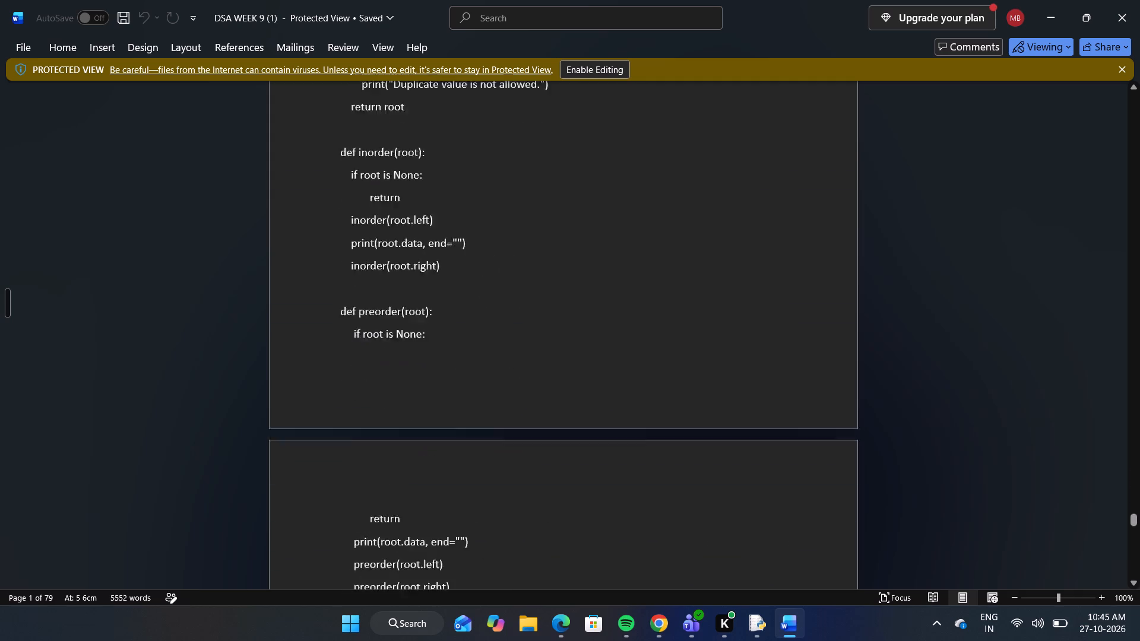
scroll(698, 271, "down", 19)
scroll(698, 271, "up", 2)
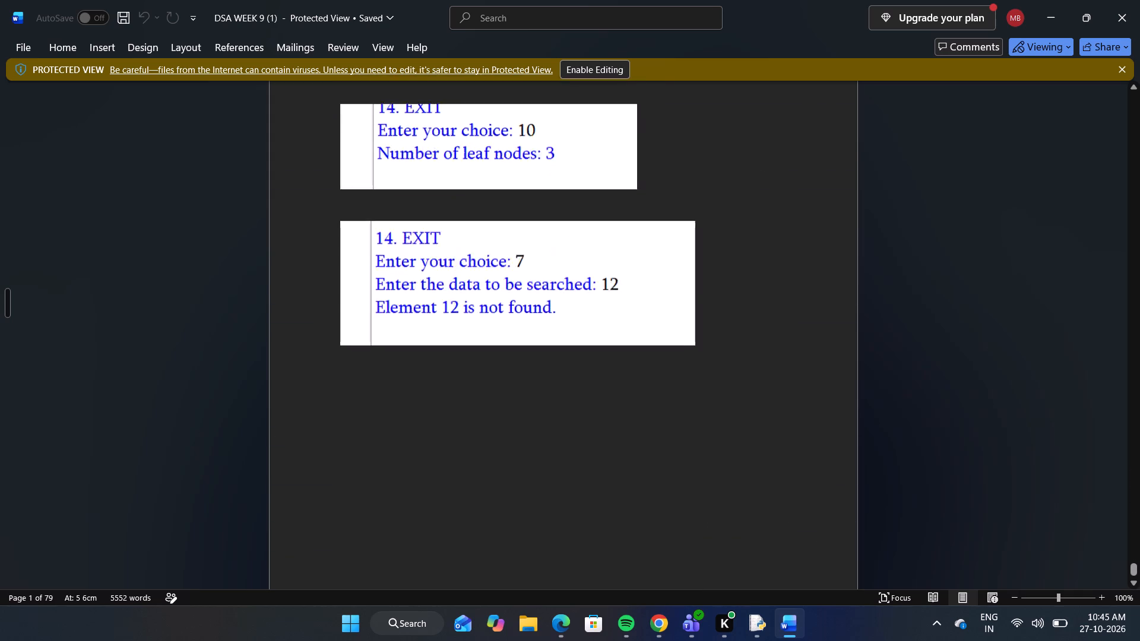
scroll(698, 271, "up", 5)
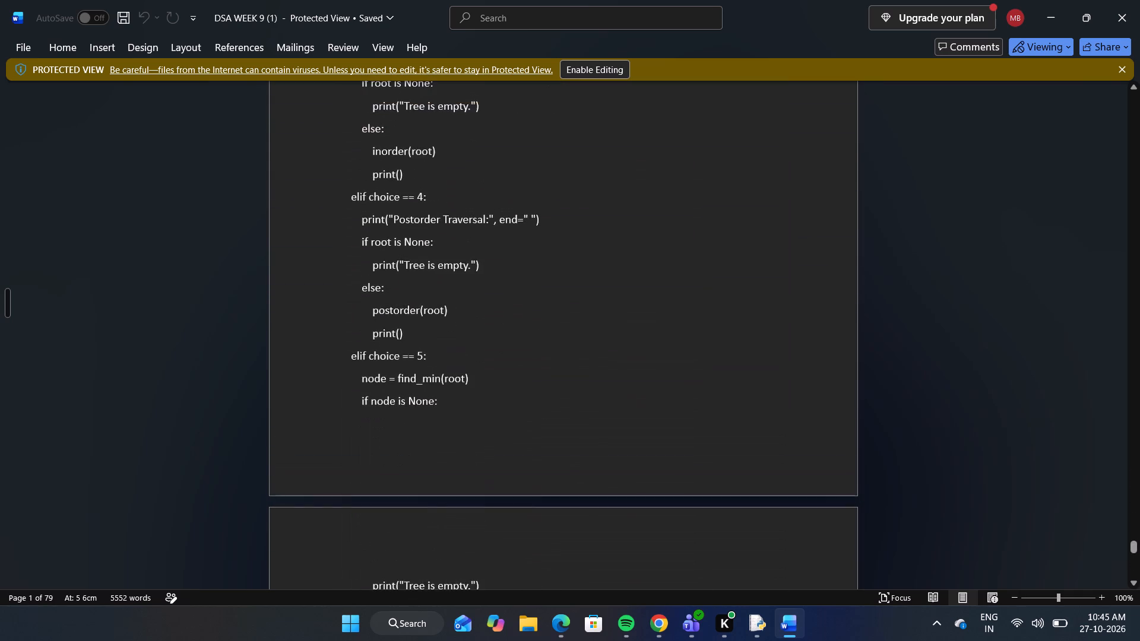
scroll(698, 271, "up", 13)
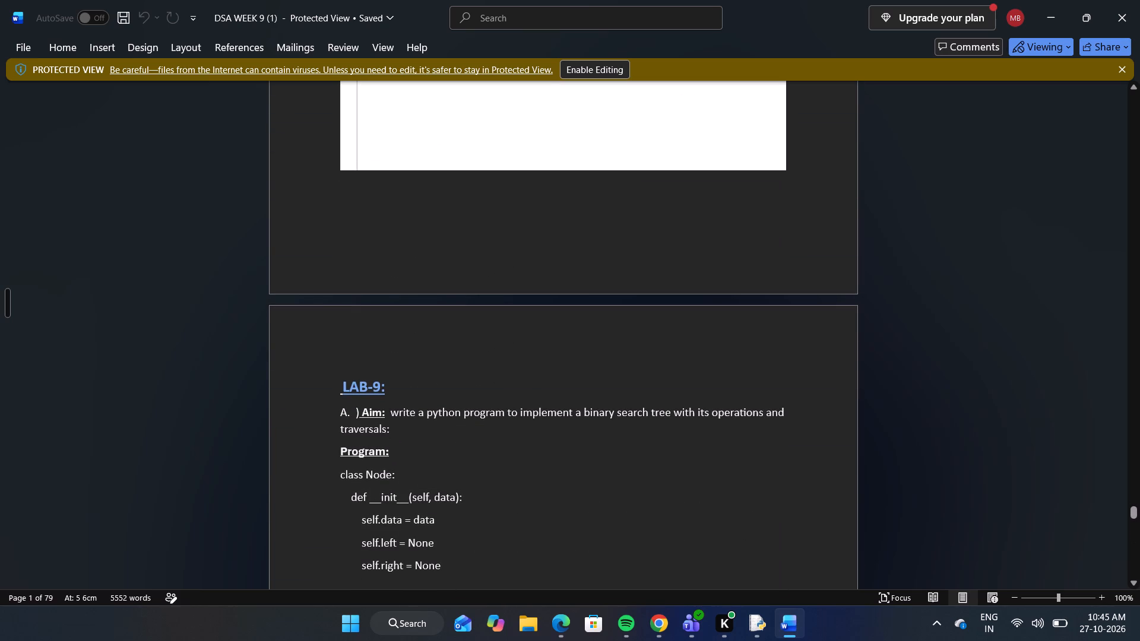
left_click_drag(390, 411, 392, 426)
key("ctrl+c")
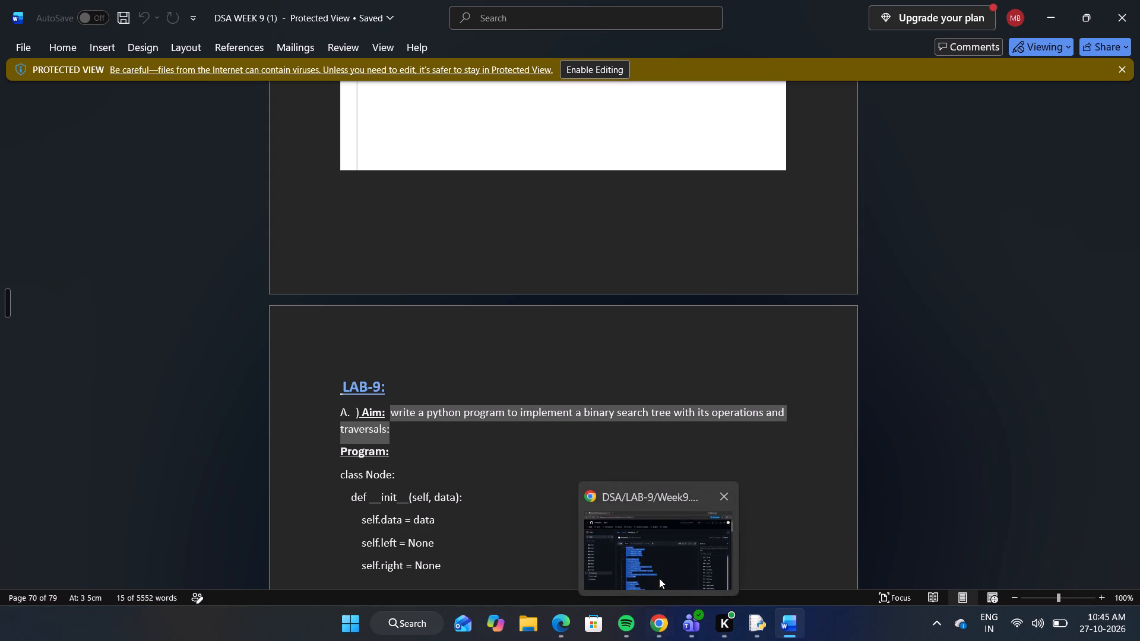
Switch to the DSA.pdf design in Canva and paste the copied aim sentence onto page 84.
left_click(579, 570)
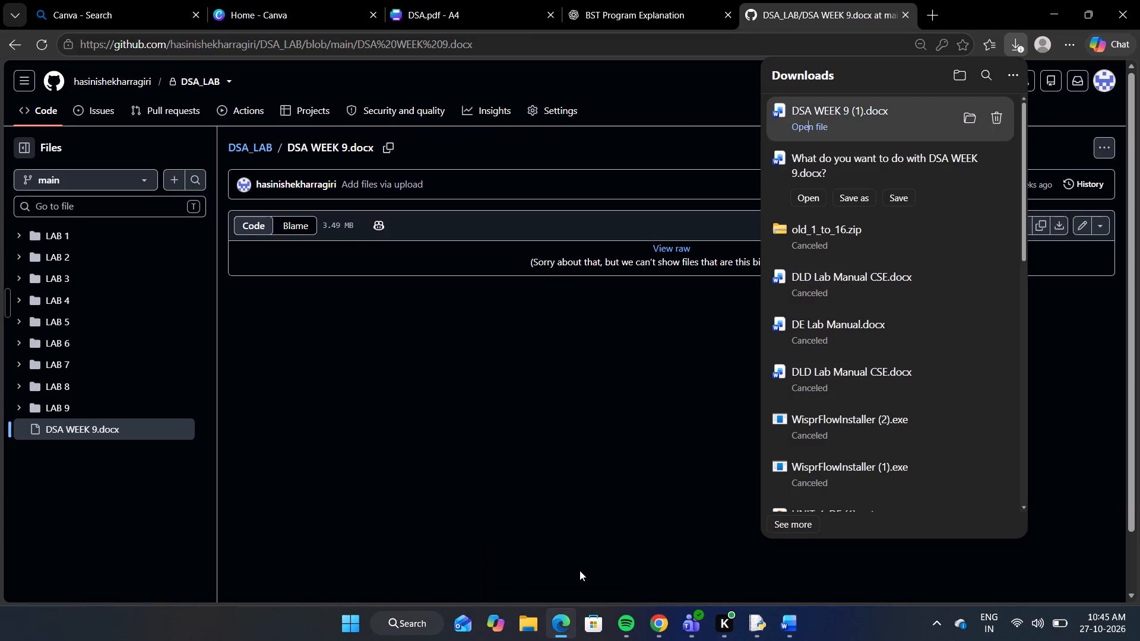
left_click(800, 0)
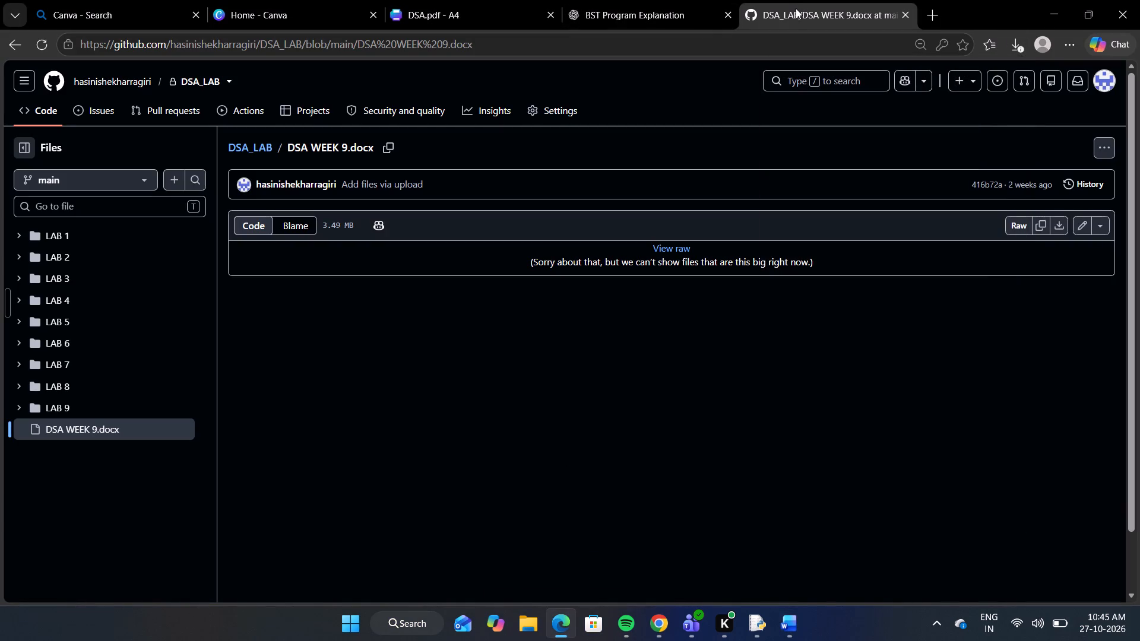
left_click(451, 18)
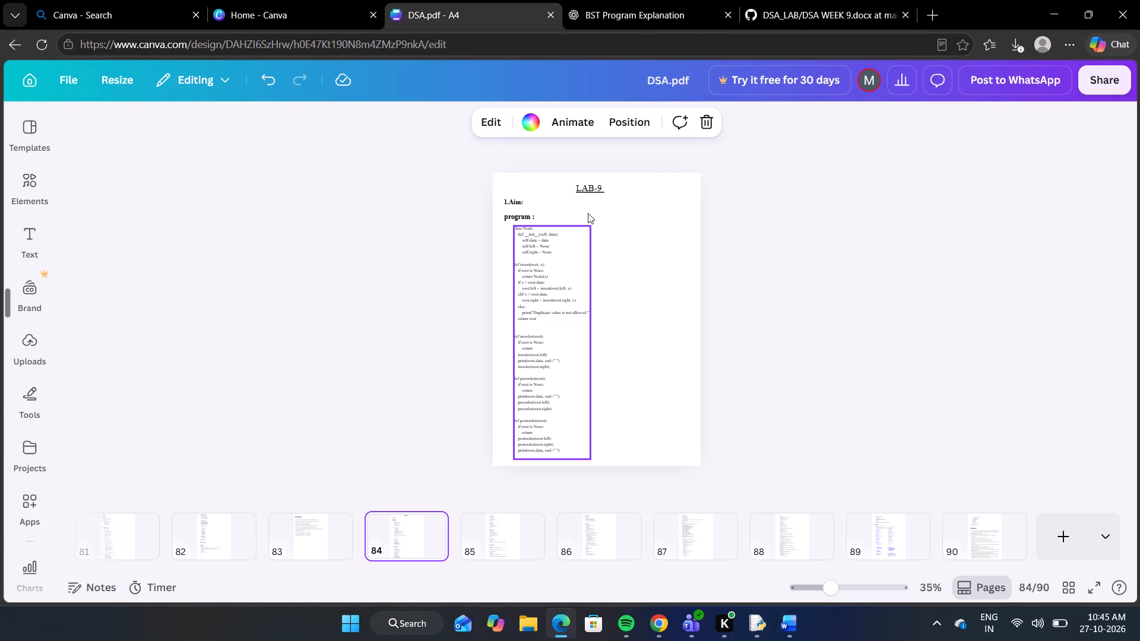
key("ctrl+v")
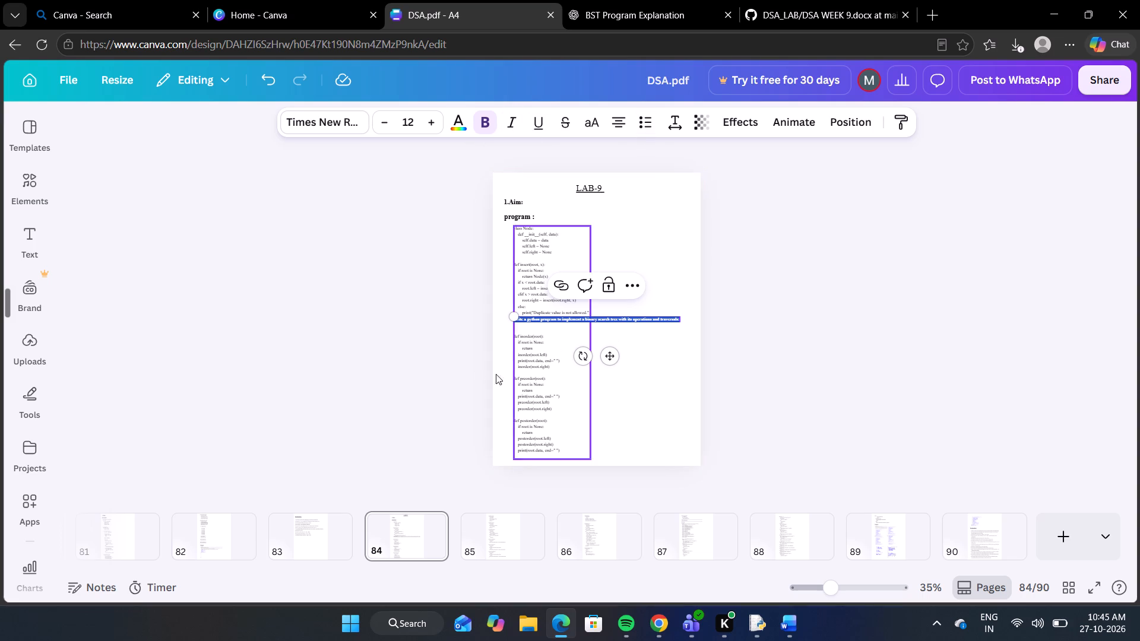
left_click(386, 345)
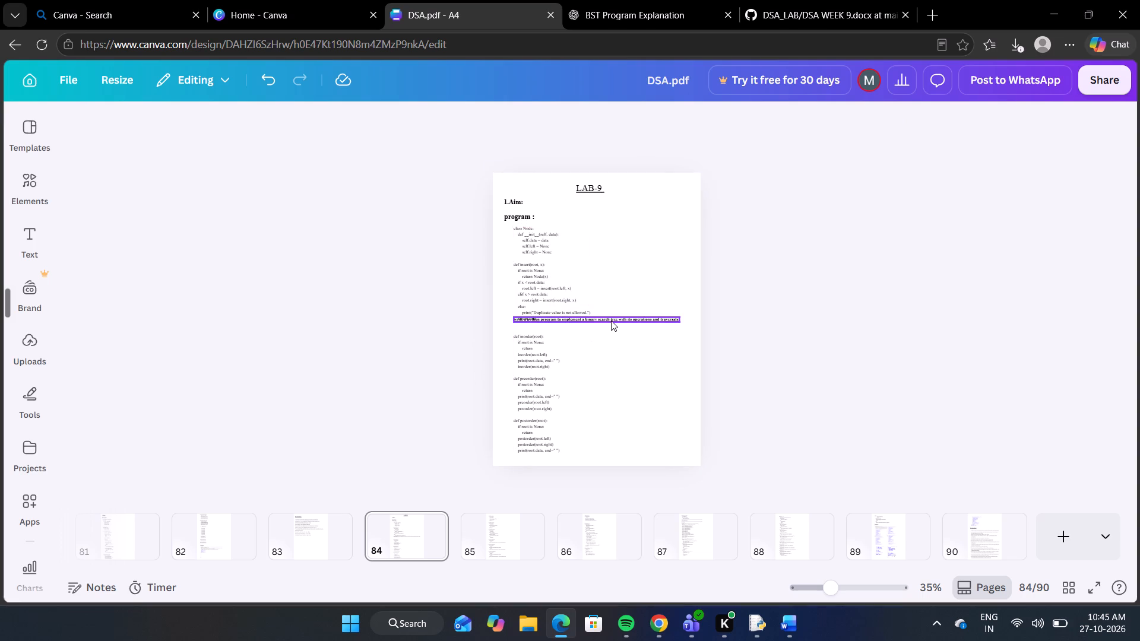
Remove the bold from the pasted aim sentence and set its font size to 15.
right_click_drag(612, 319, 623, 222)
left_click(626, 224)
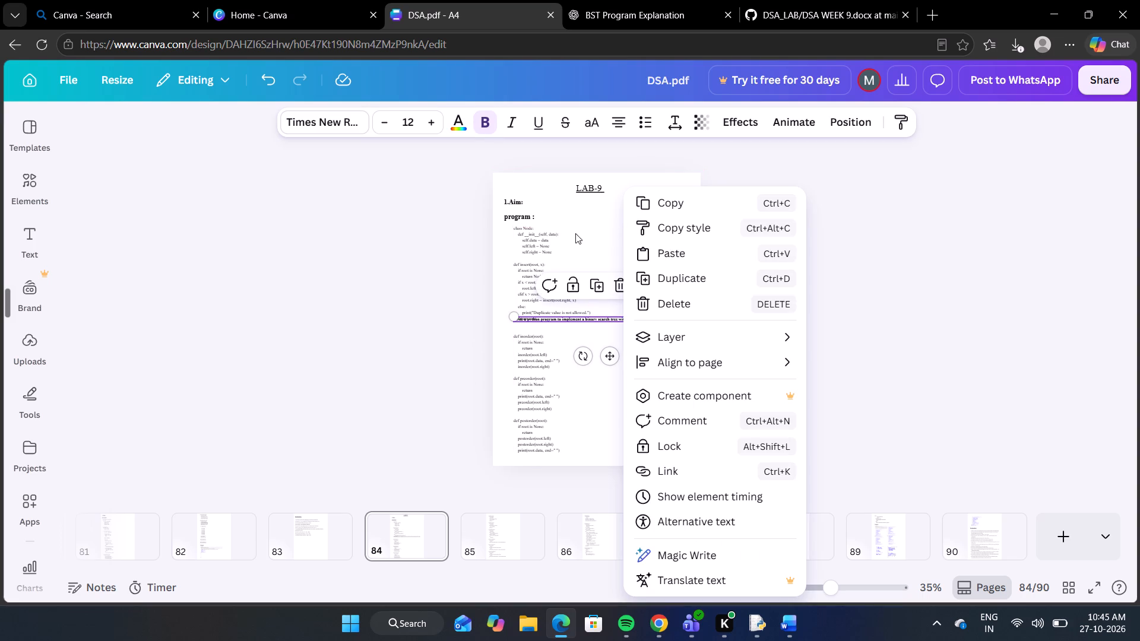
left_click(487, 119)
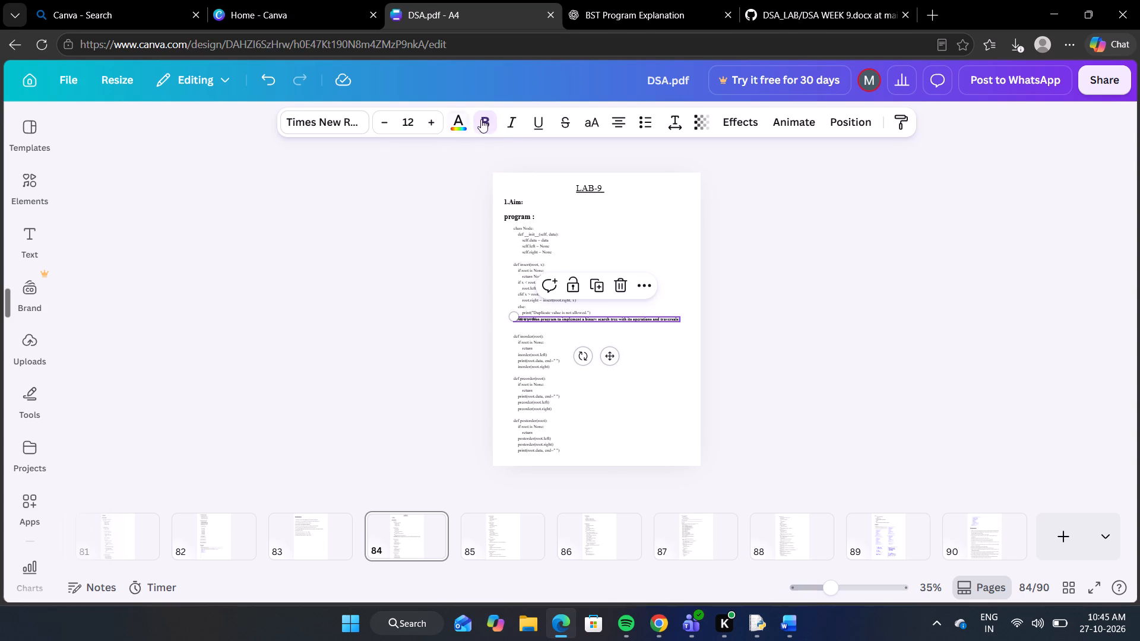
left_click(489, 117)
triple_click(427, 125)
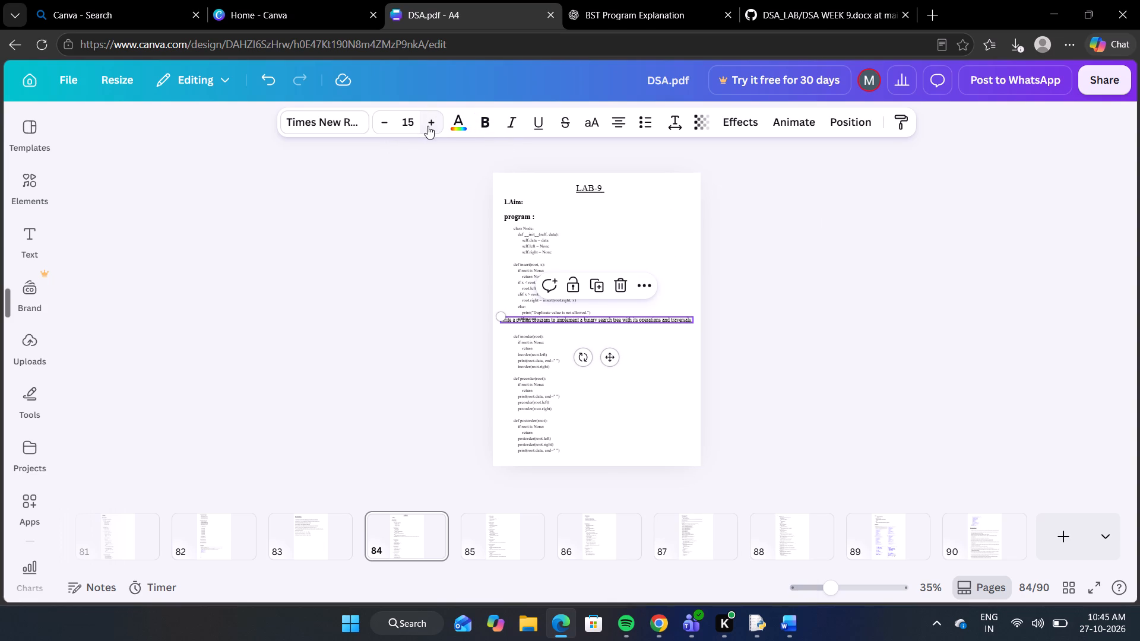
right_click(778, 318)
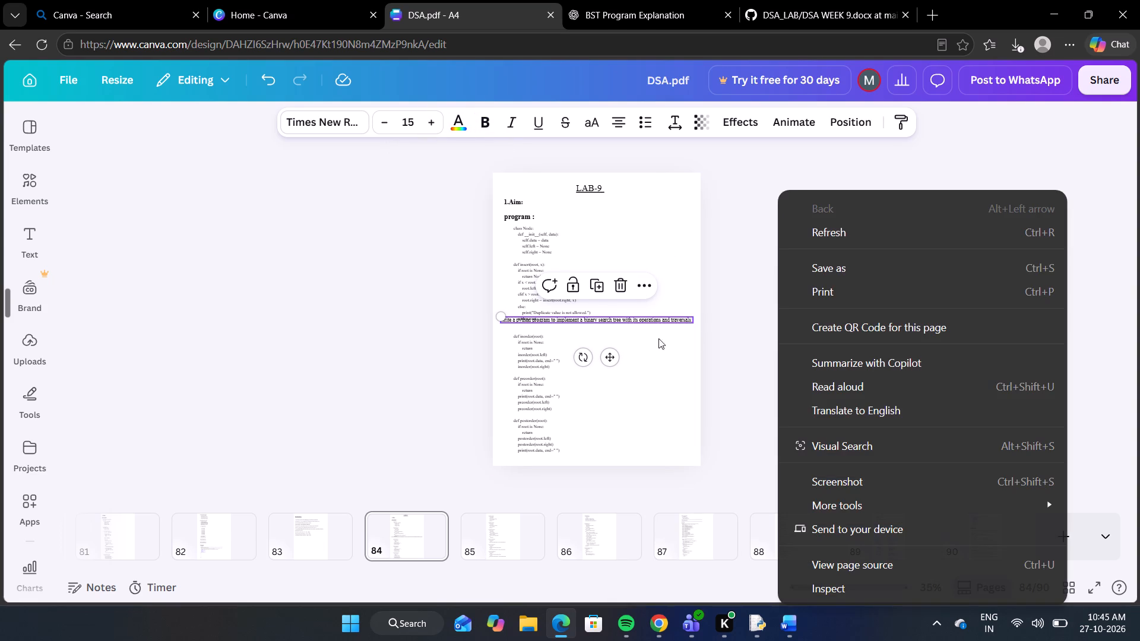
left_click(735, 293)
left_click(658, 322)
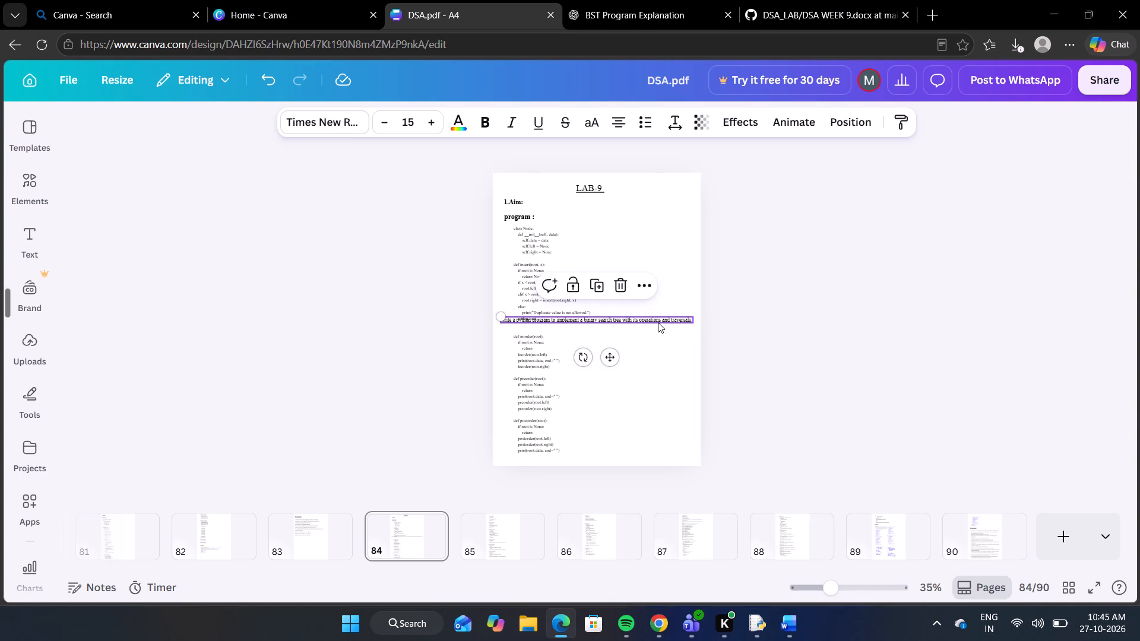
left_click(691, 323)
left_click(774, 314)
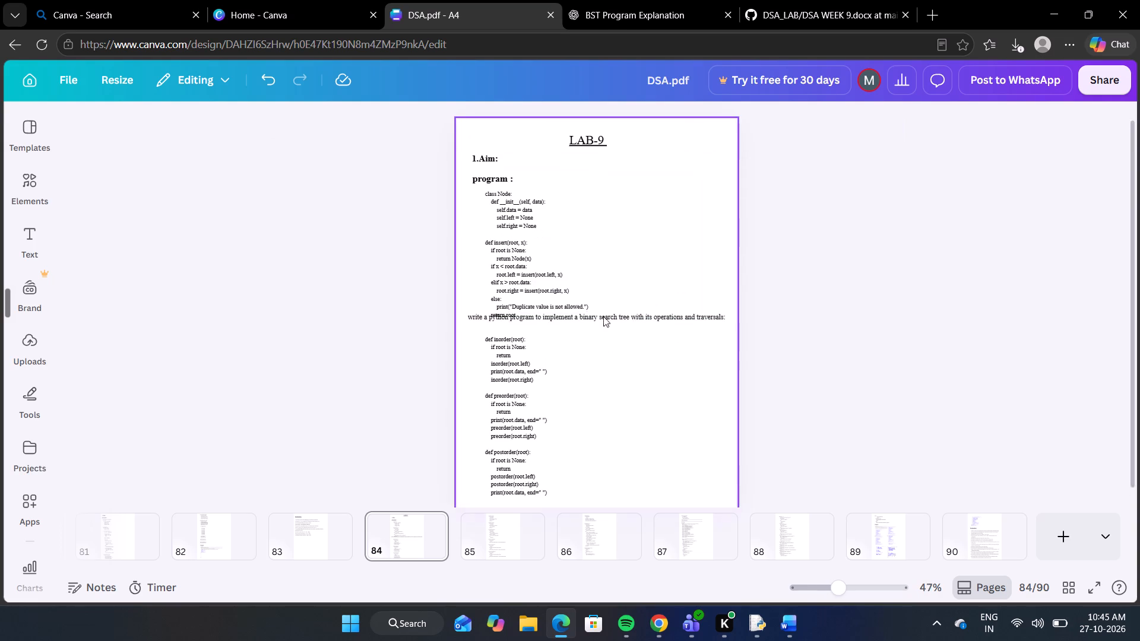
Place the aim sentence beside the "1.Aim:" label and narrow its text box so it wraps onto two lines within the page.
left_click_drag(596, 320, 613, 173)
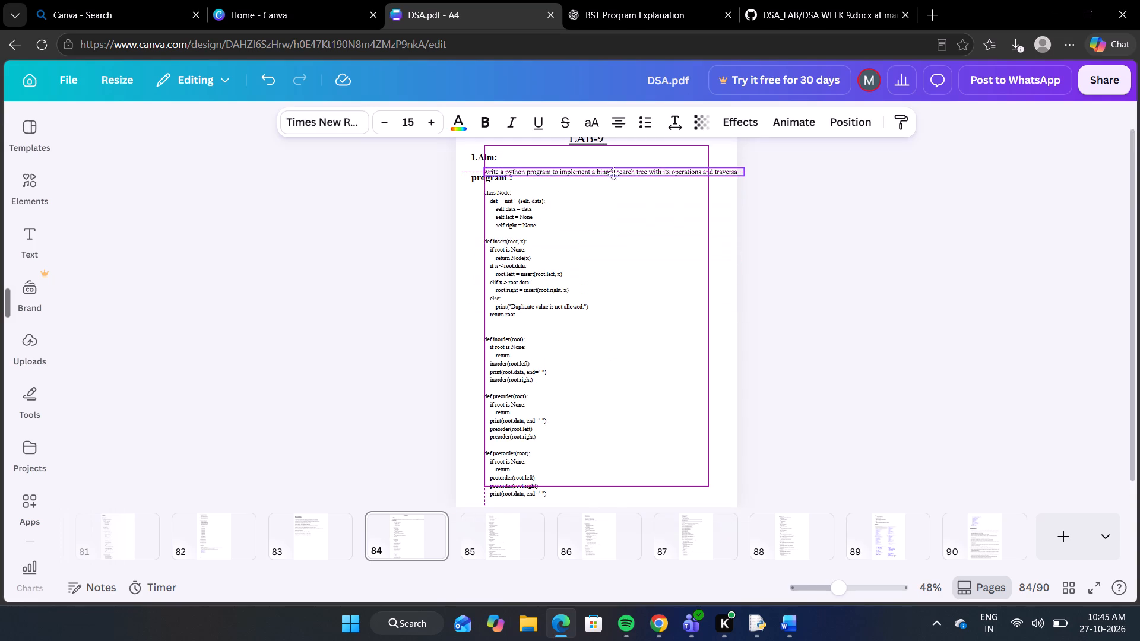
left_click_drag(613, 173, 626, 161)
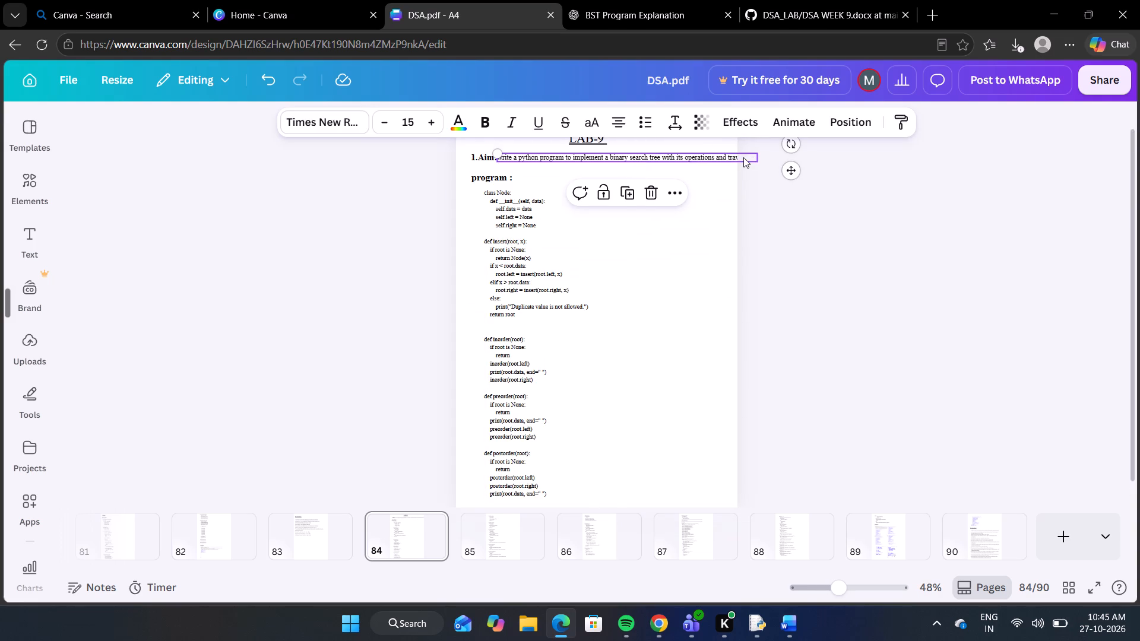
left_click(743, 160)
left_click(713, 160)
left_click_drag(759, 158, 712, 159)
left_click(761, 239)
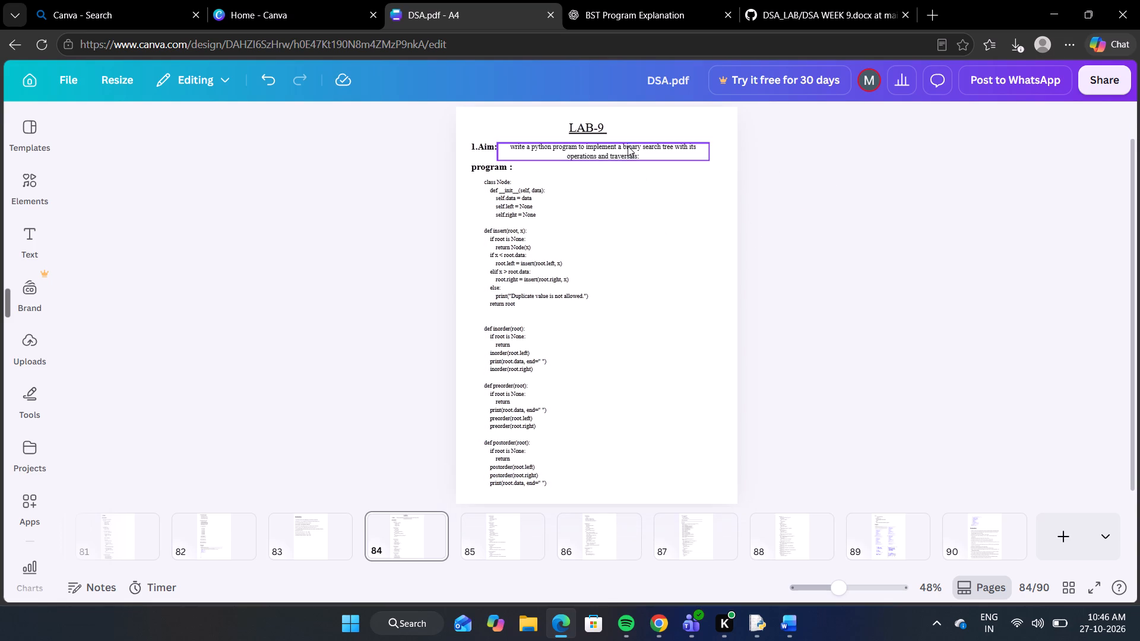
left_click_drag(628, 147, 613, 150)
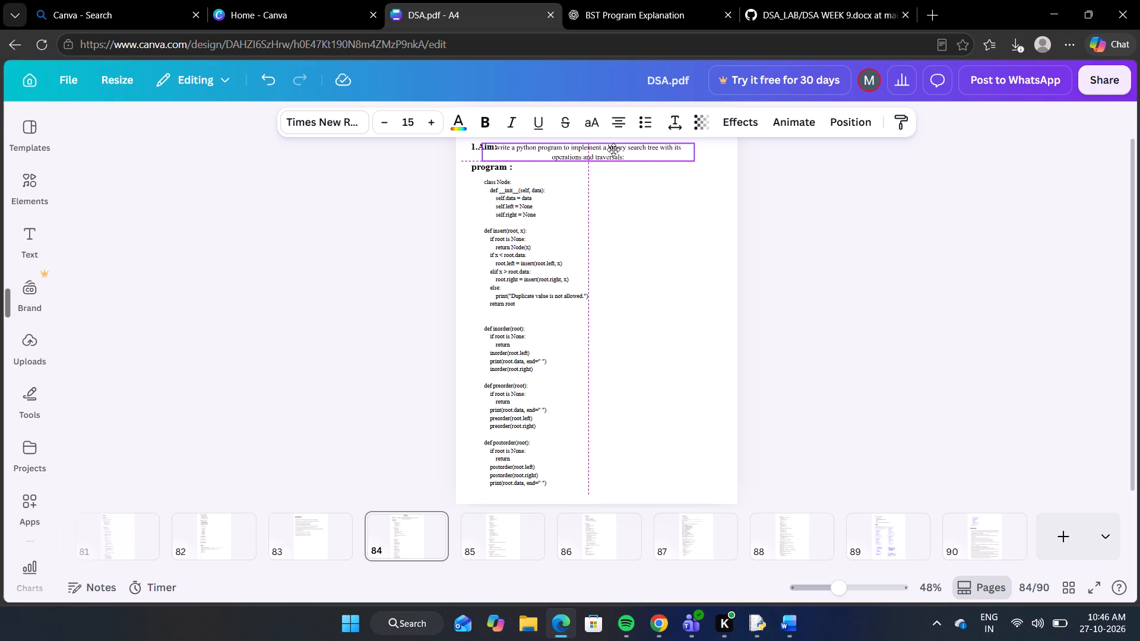
left_click_drag(613, 150, 620, 148)
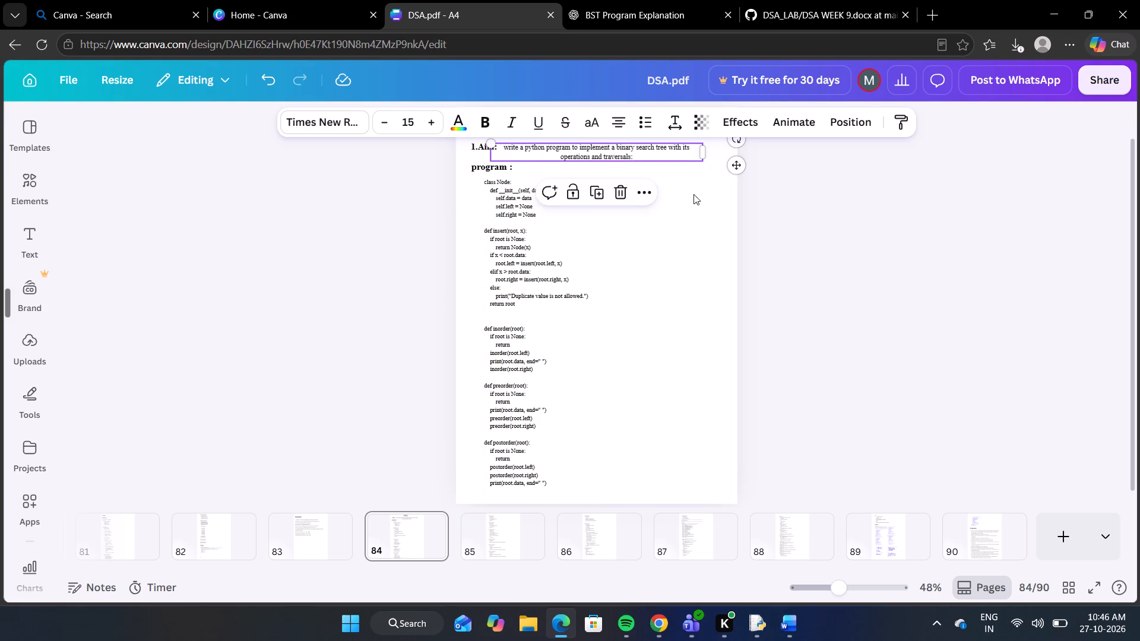
left_click(694, 195)
Move the "program :" heading slightly down, away from the aim text, and reduce its font size slightly.
left_click(509, 168)
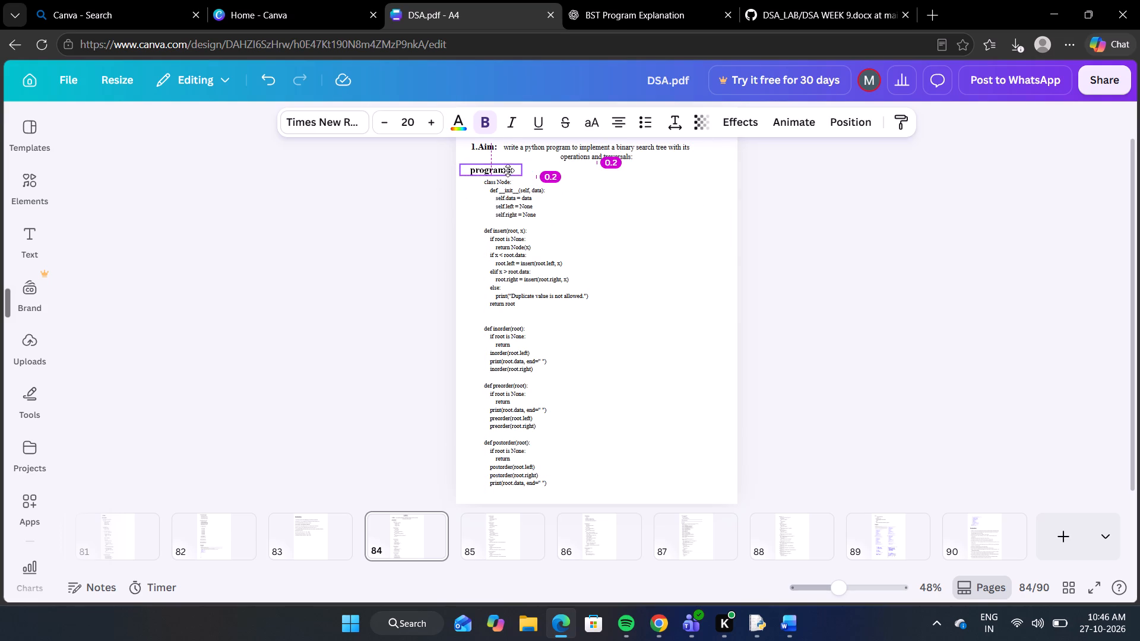
double_click(391, 128)
left_click(381, 187)
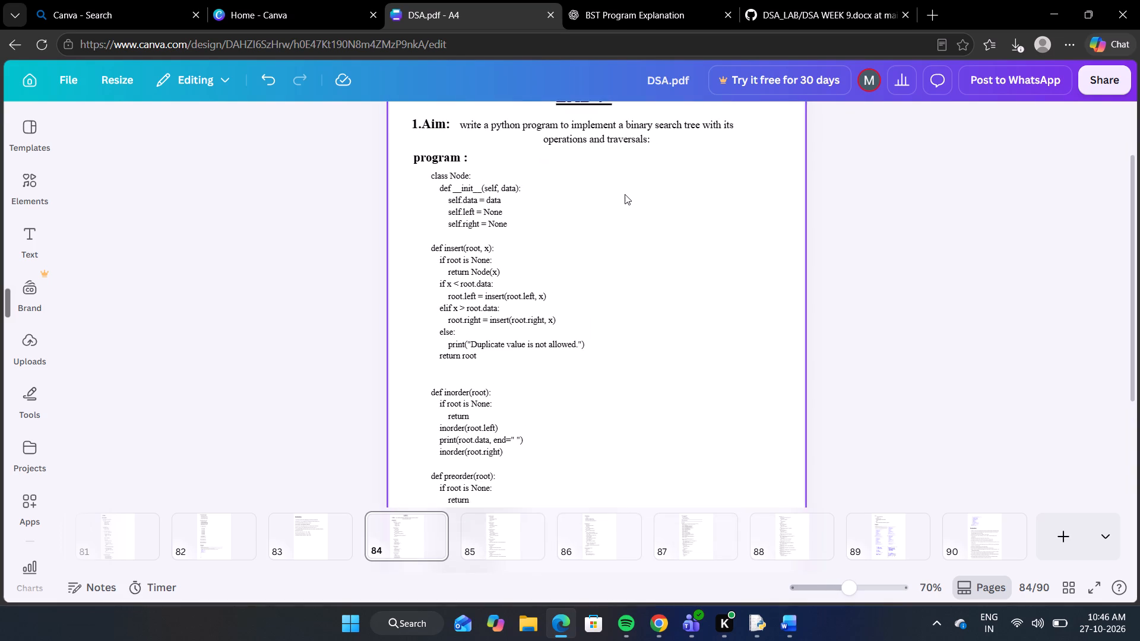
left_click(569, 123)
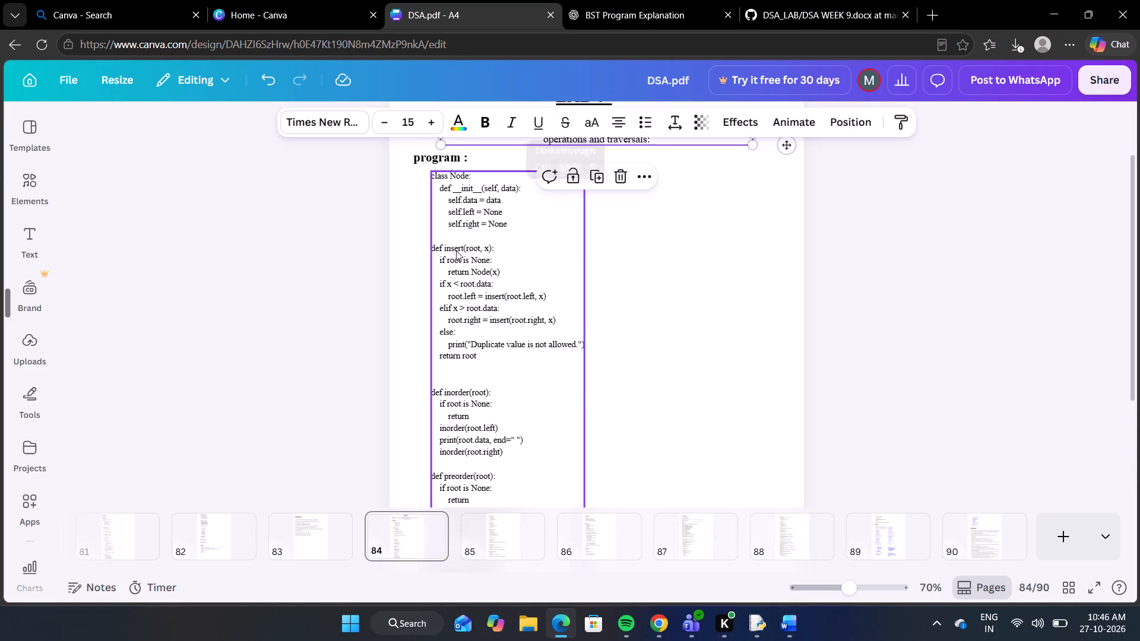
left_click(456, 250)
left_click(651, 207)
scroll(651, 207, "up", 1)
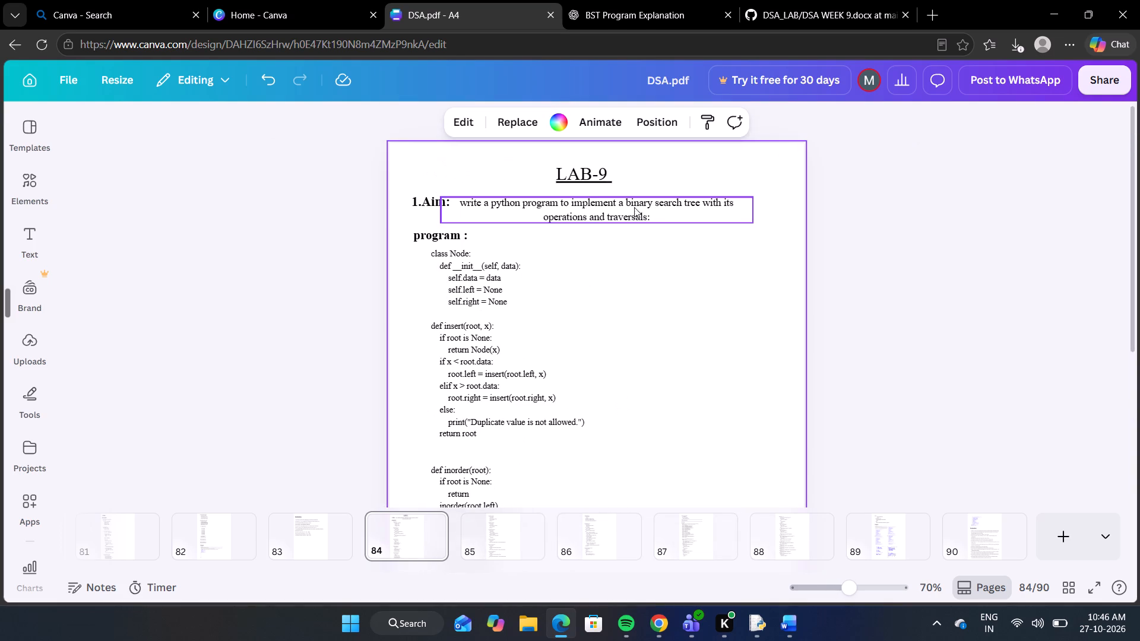
Nudge the aim sentence on page 84 slightly up and closer to the "1.Aim:" label, leaving it deselected.
left_click(628, 208)
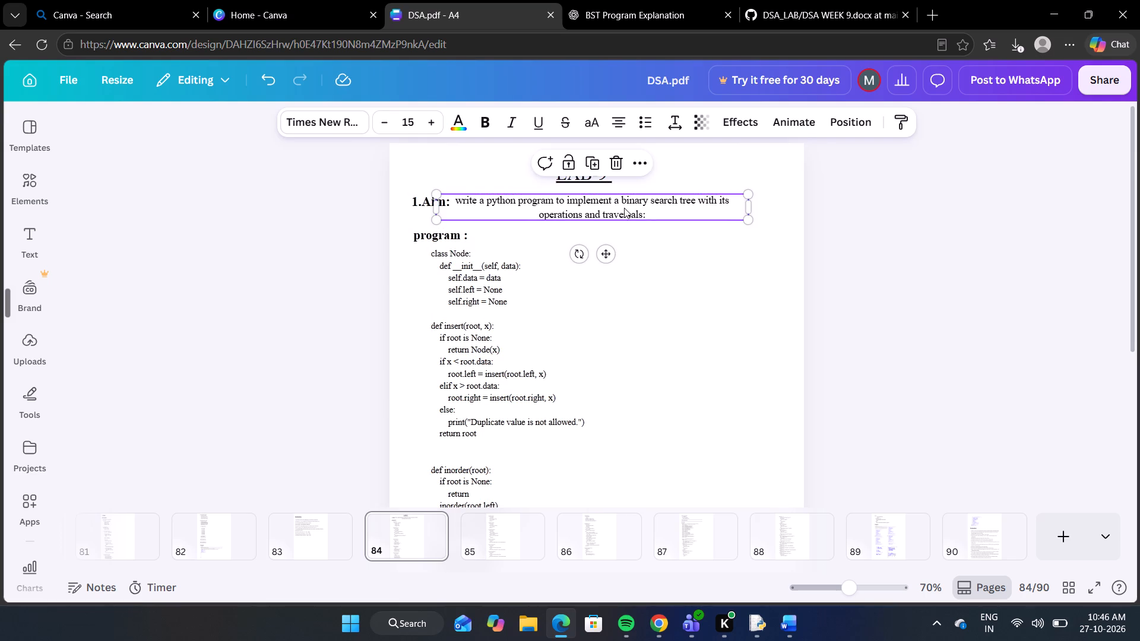
left_click(655, 294)
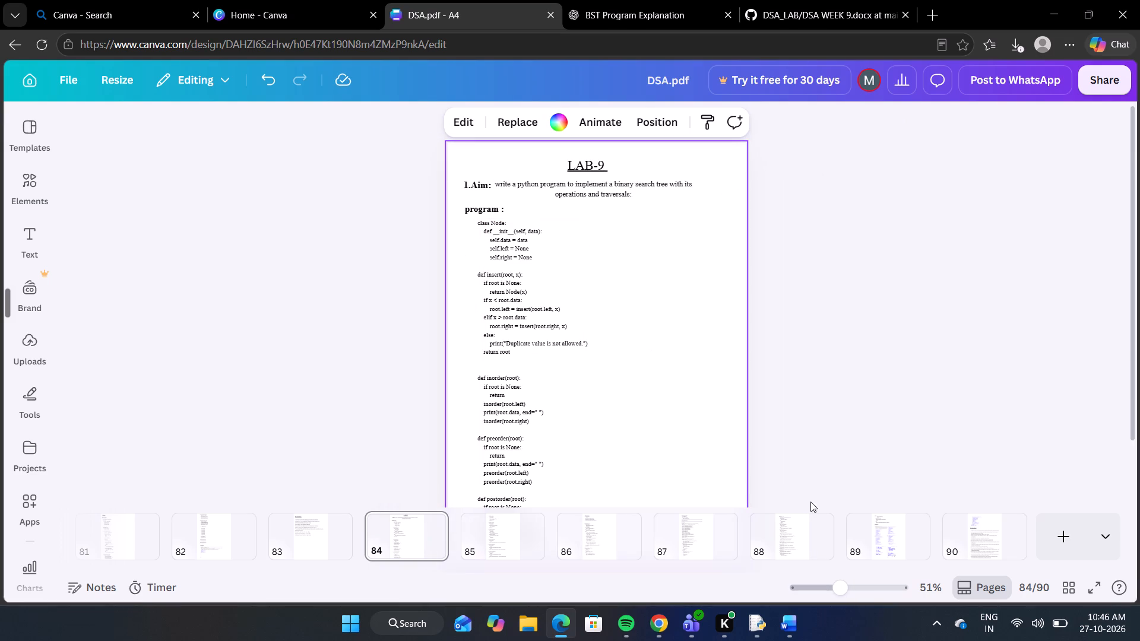
Review the lab manual's pages from page 89 back to page 81, checking the programs, outputs and aim headings.
left_click(890, 529)
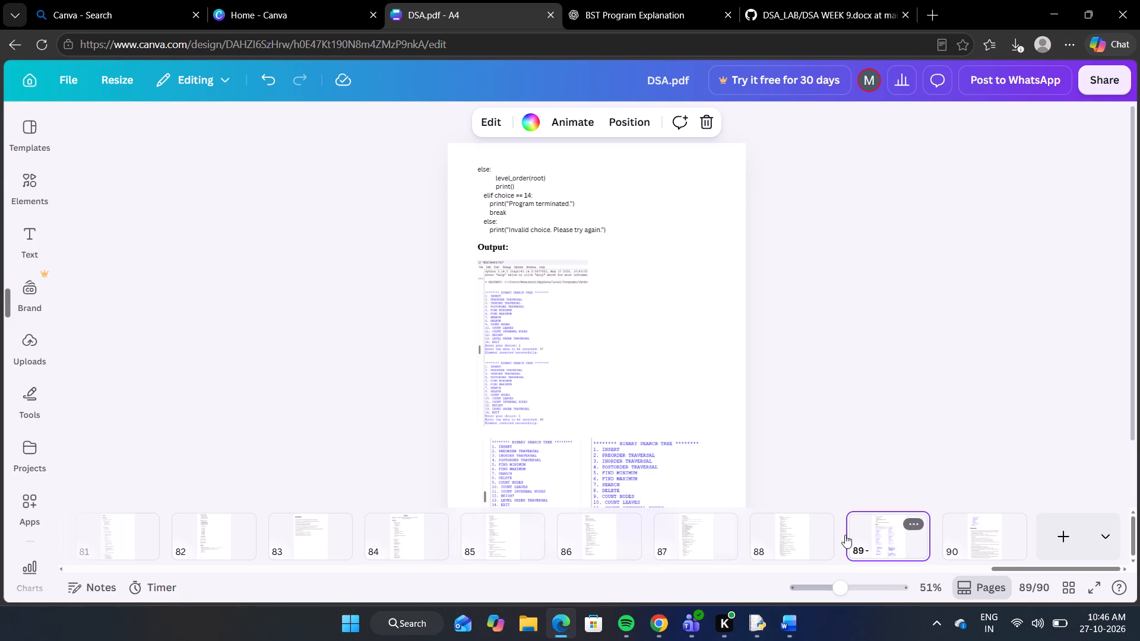
left_click(810, 528)
left_click(669, 516)
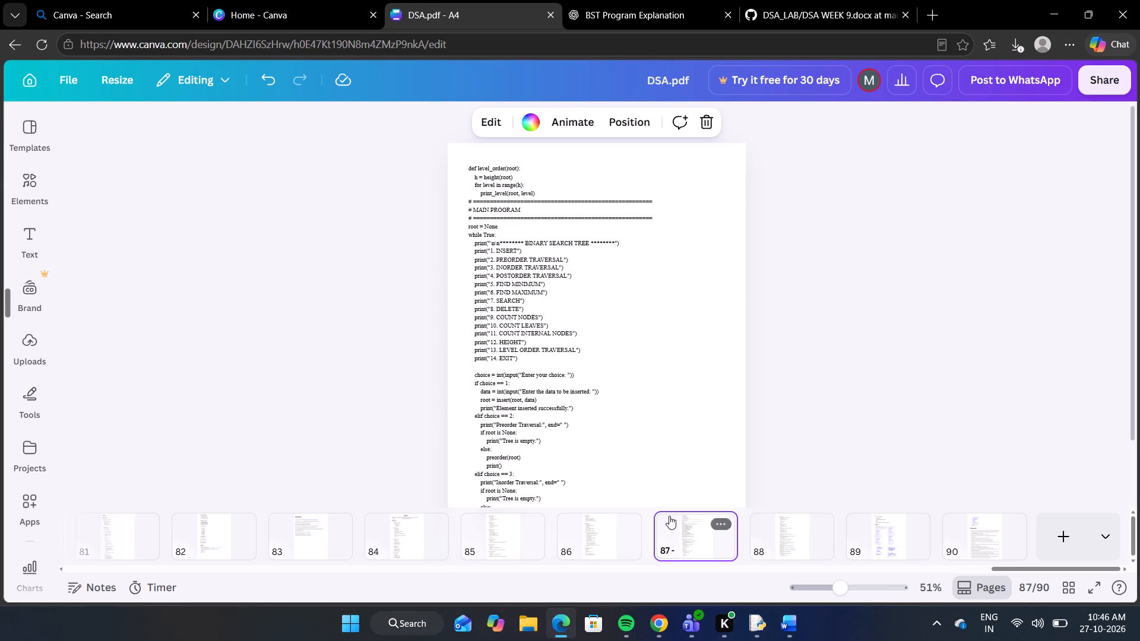
left_click(601, 520)
left_click(482, 530)
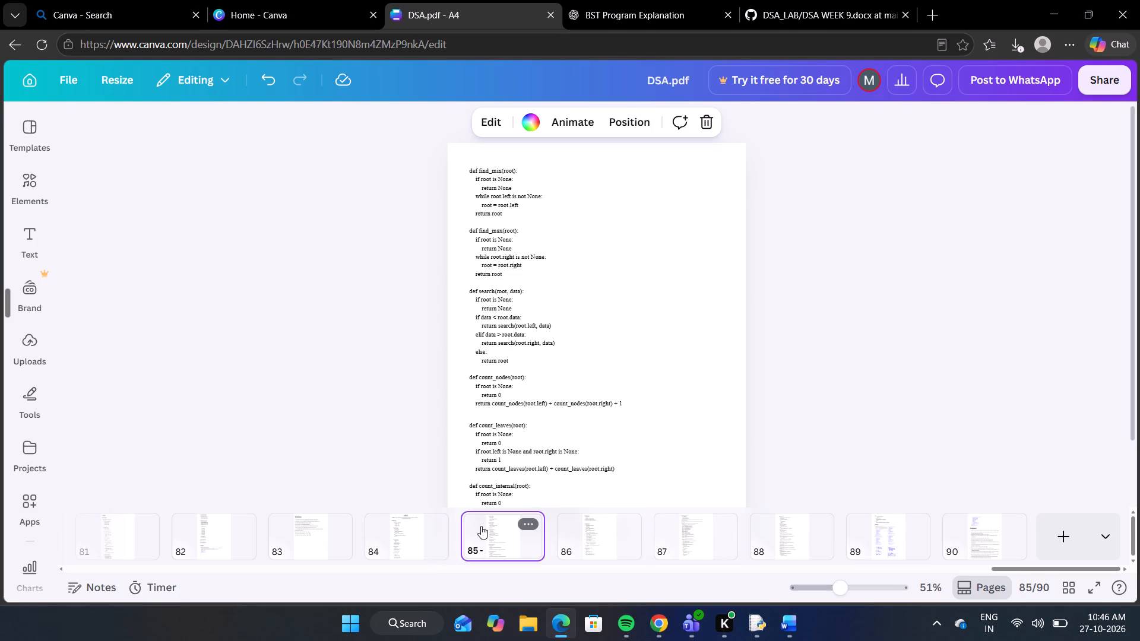
scroll(481, 526, "right", 2)
left_click(530, 534)
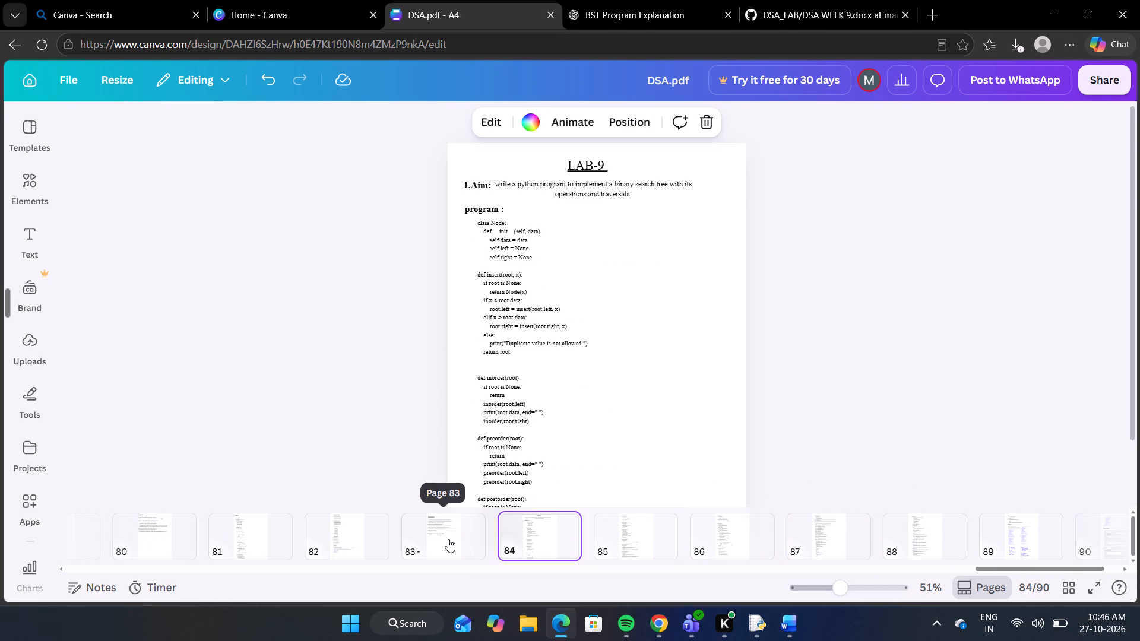
left_click(449, 539)
left_click(372, 530)
scroll(372, 530, "right", 3)
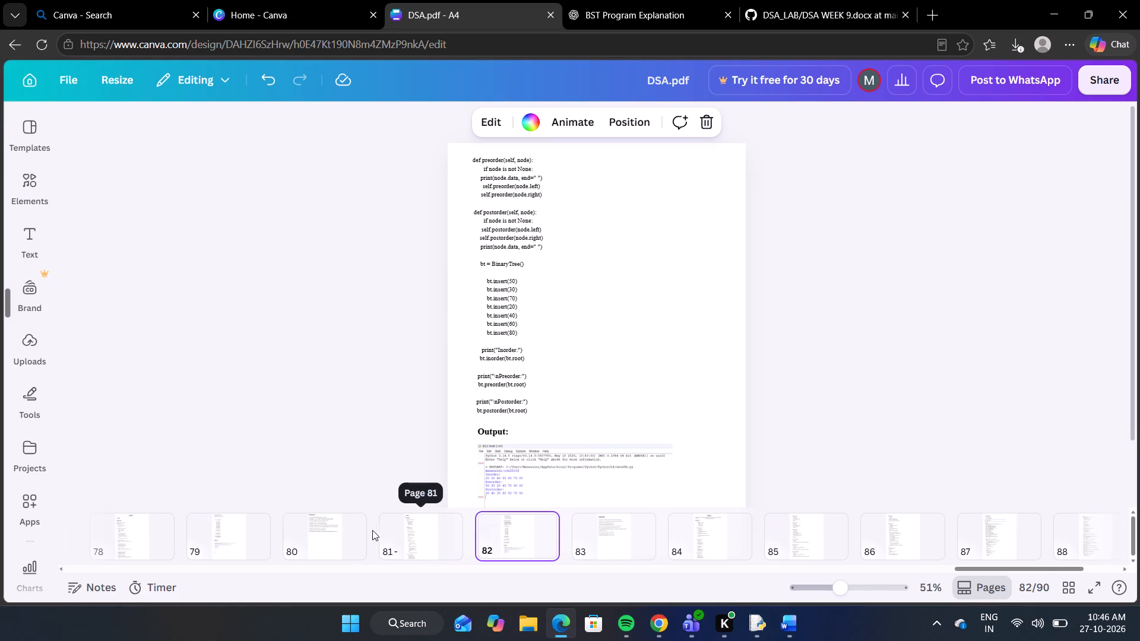
left_click(418, 528)
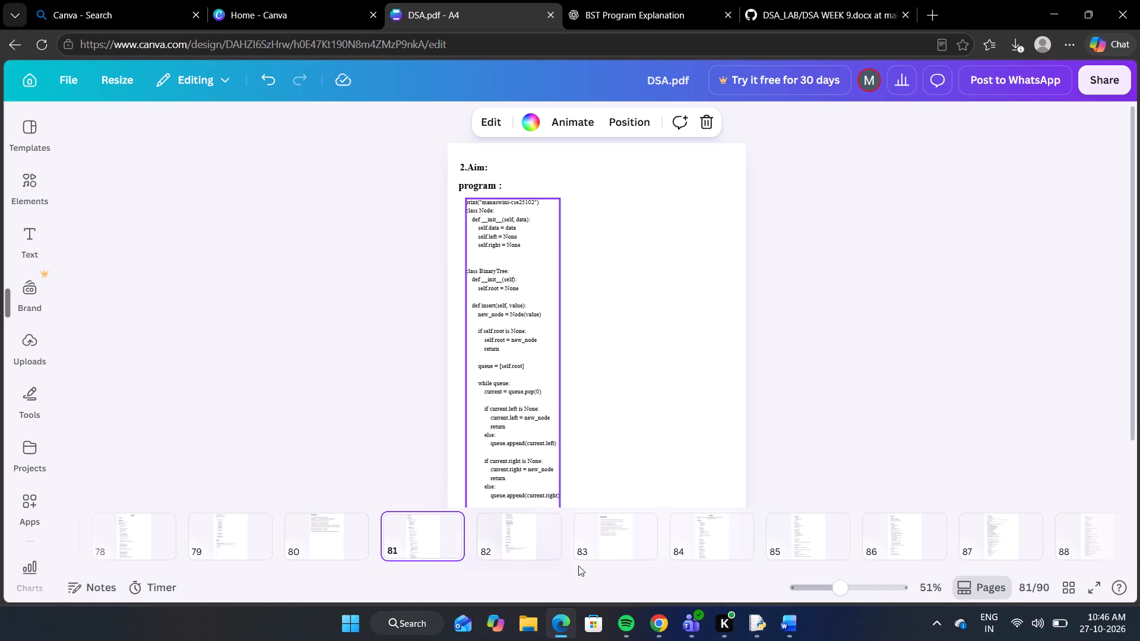
Switch to the DSA WEEK 9 document in Word, look through the sections before LAB-9 for their aim texts, and minimize it.
left_click(786, 623)
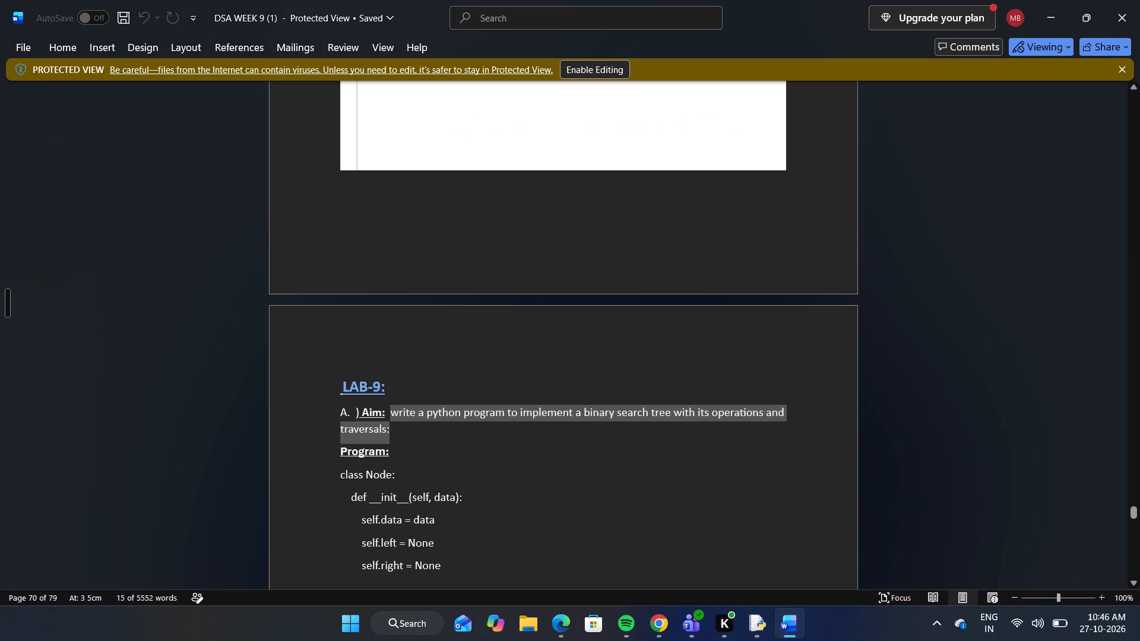
scroll(666, 382, "up", 11)
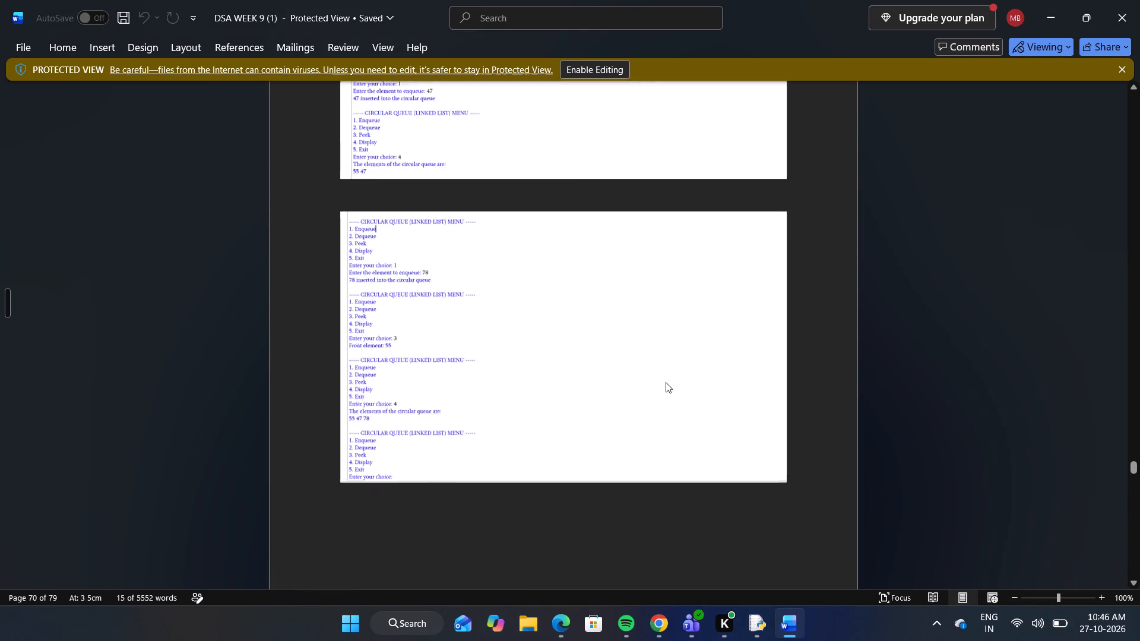
scroll(666, 382, "up", 5)
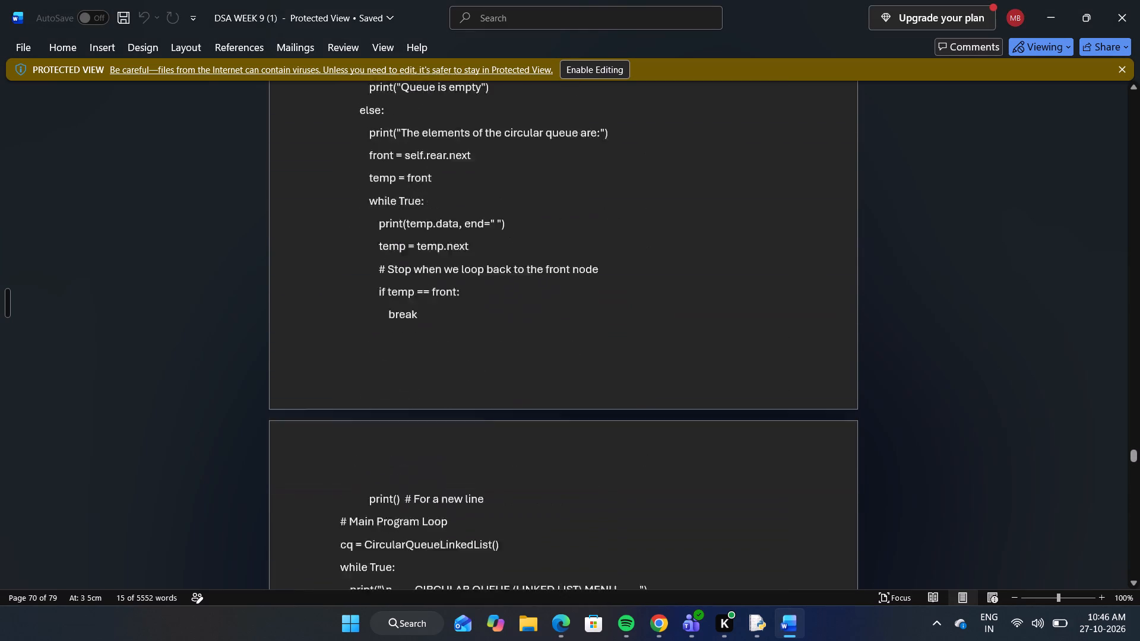
scroll(666, 382, "up", 5)
scroll(666, 382, "down", 2)
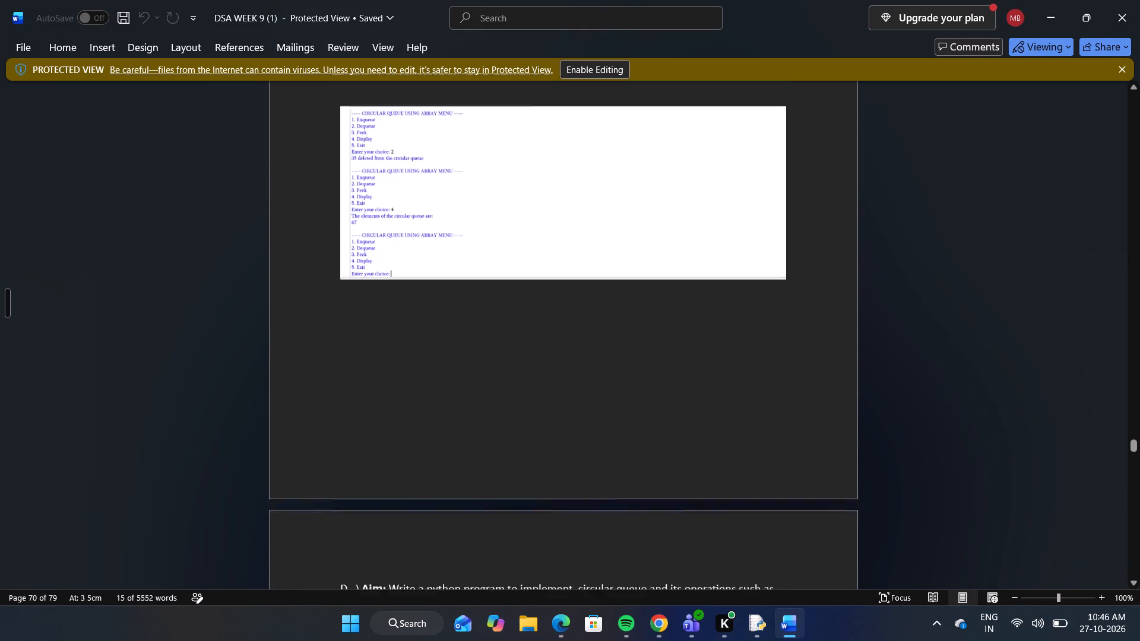
scroll(666, 382, "down", 1)
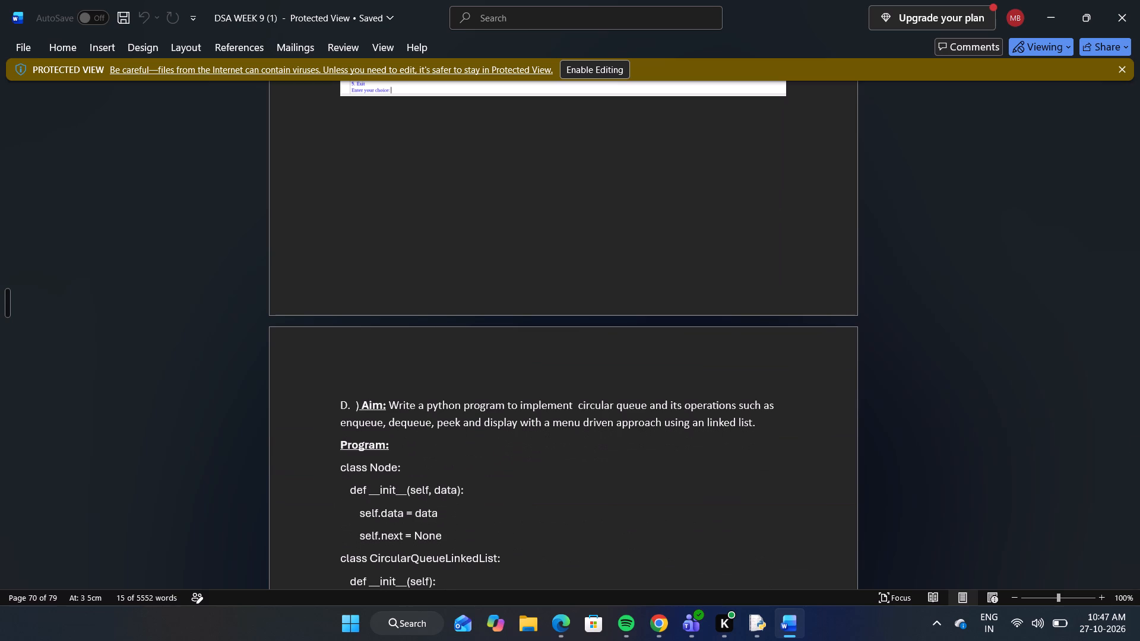
left_click(1050, 26)
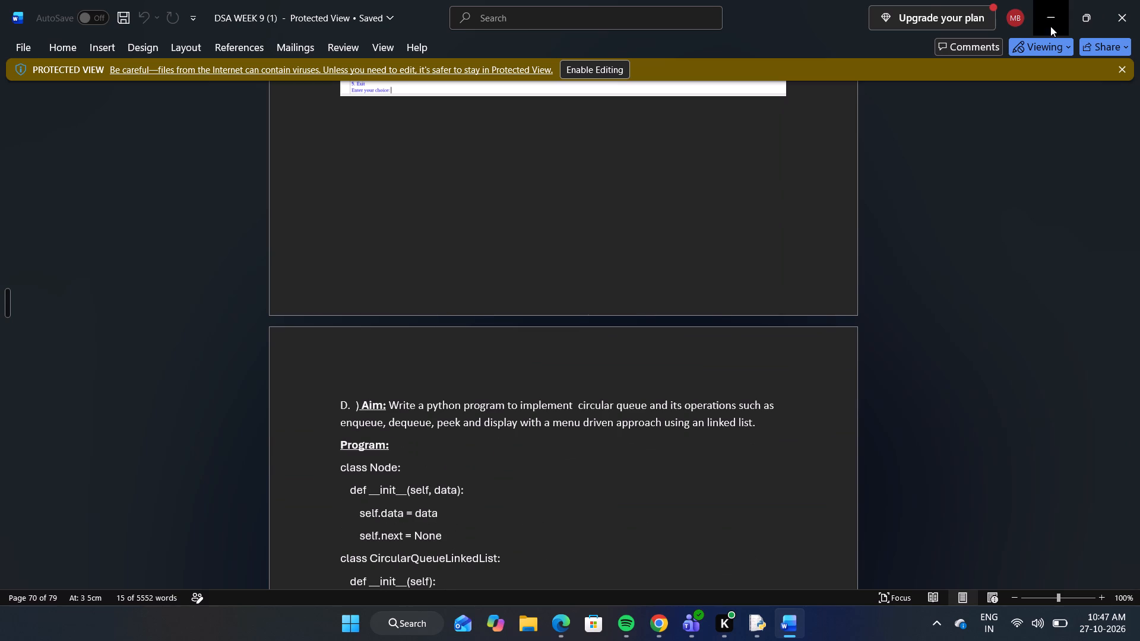